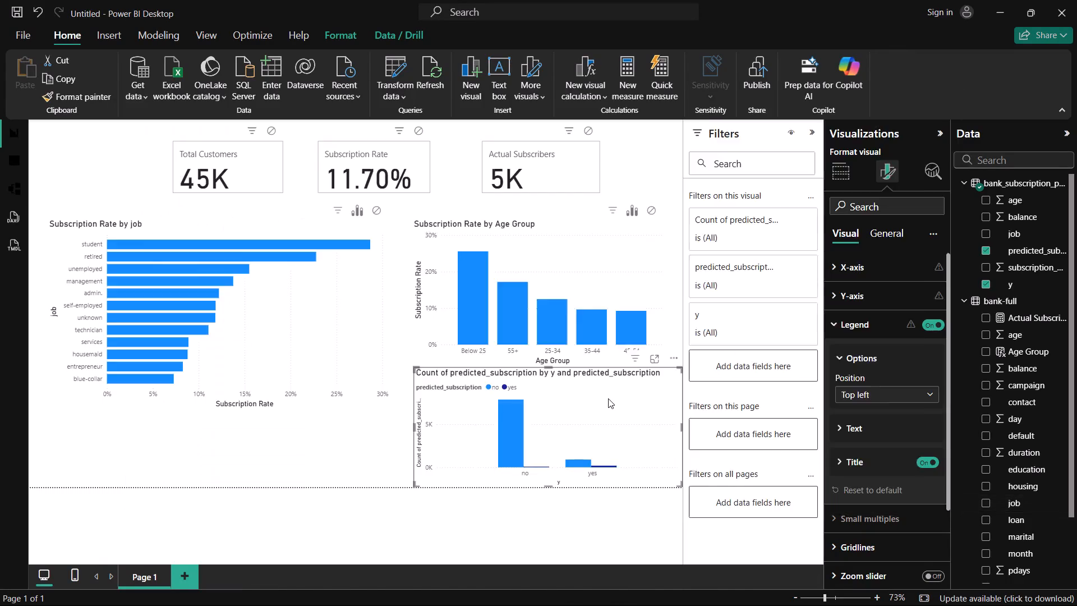
Examine the Spark error output in the Windows PowerShell window, going back toward the start of the log.
{"action": "scroll", "coordinate": [590, 238], "scroll_direction": "up", "scroll_amount": 17}
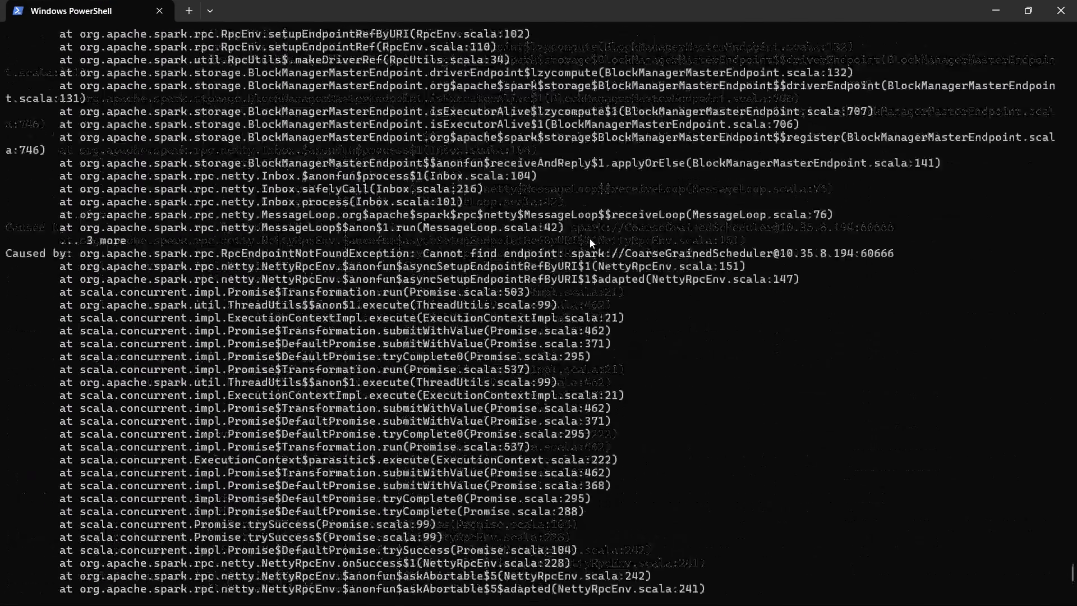
{"action": "scroll", "coordinate": [590, 238], "scroll_direction": "up", "scroll_amount": 20}
{"action": "scroll", "coordinate": [590, 238], "scroll_direction": "up", "scroll_amount": 20}
{"action": "scroll", "coordinate": [590, 238], "scroll_direction": "up", "scroll_amount": 8}
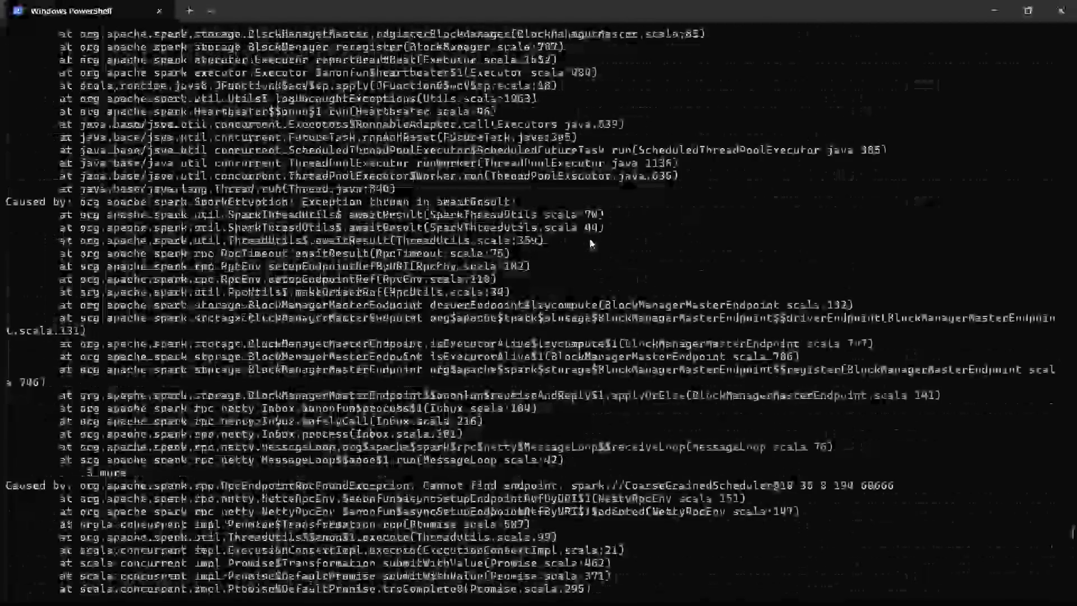
{"action": "scroll", "coordinate": [590, 238], "scroll_direction": "up", "scroll_amount": 20}
{"action": "scroll", "coordinate": [590, 238], "scroll_direction": "up", "scroll_amount": 12}
{"action": "scroll", "coordinate": [590, 238], "scroll_direction": "up", "scroll_amount": 14}
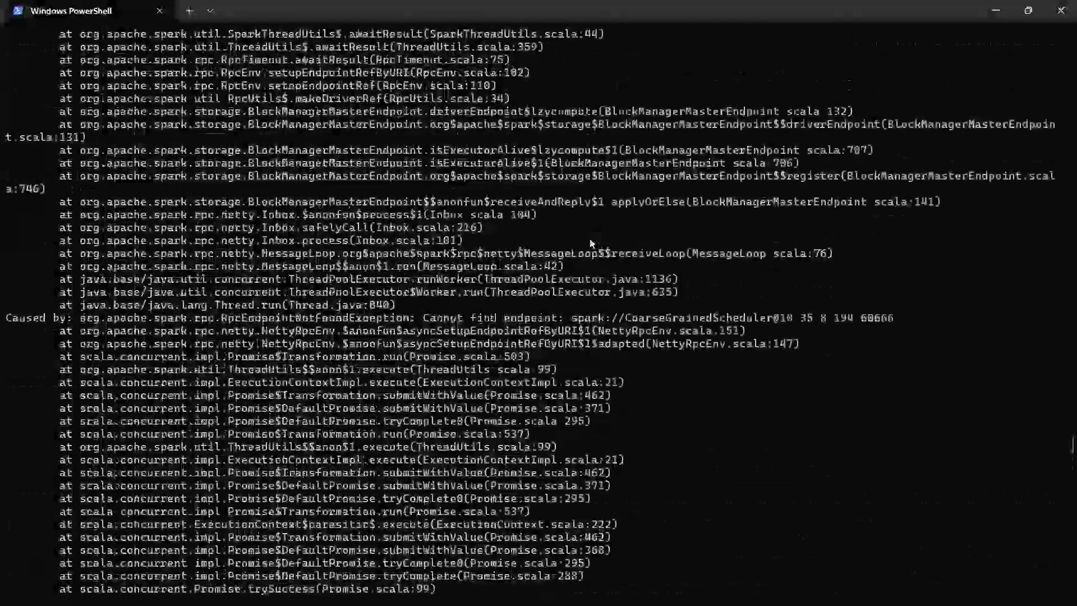
{"action": "scroll", "coordinate": [590, 238], "scroll_direction": "up", "scroll_amount": 17}
{"action": "scroll", "coordinate": [590, 238], "scroll_direction": "up", "scroll_amount": 19}
{"action": "scroll", "coordinate": [590, 238], "scroll_direction": "up", "scroll_amount": 20}
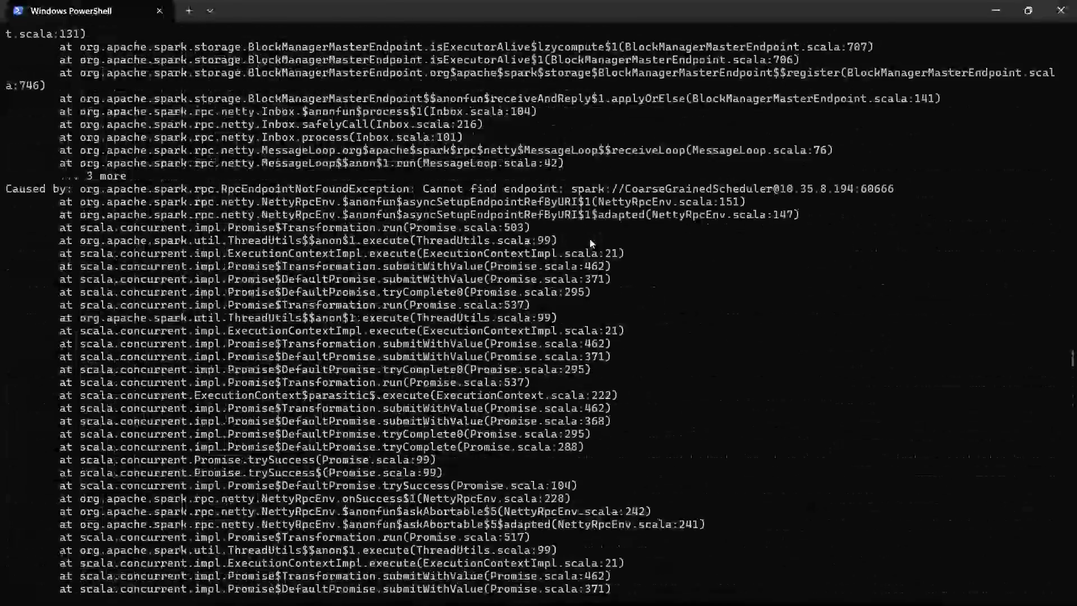
{"action": "scroll", "coordinate": [590, 238], "scroll_direction": "up", "scroll_amount": 17}
{"action": "scroll", "coordinate": [590, 238], "scroll_direction": "up", "scroll_amount": 18}
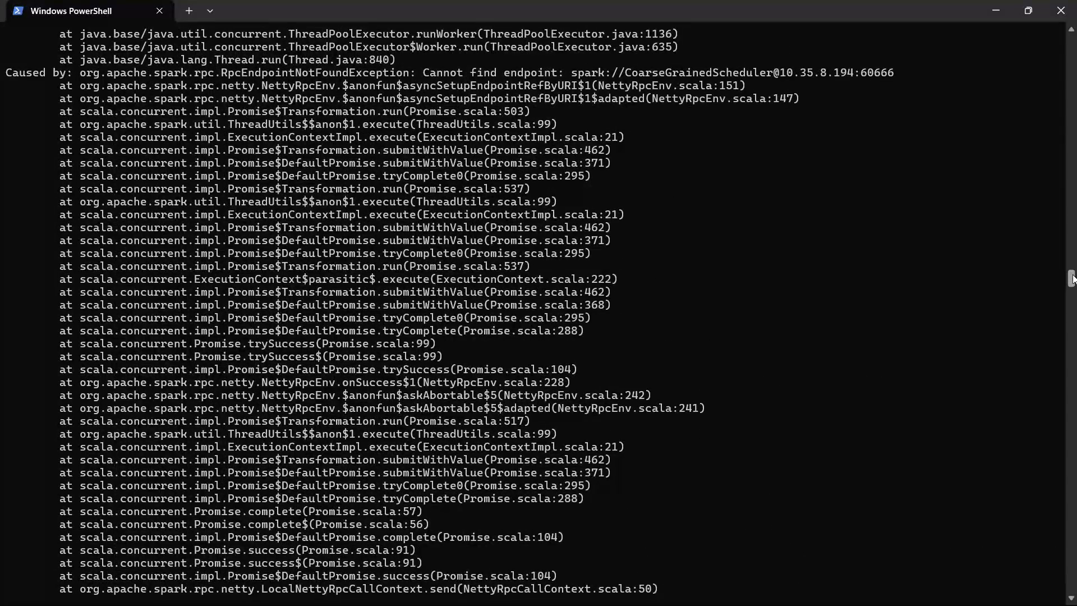
{"action": "left_click_drag", "start_coordinate": [1073, 274], "coordinate": [1046, 2]}
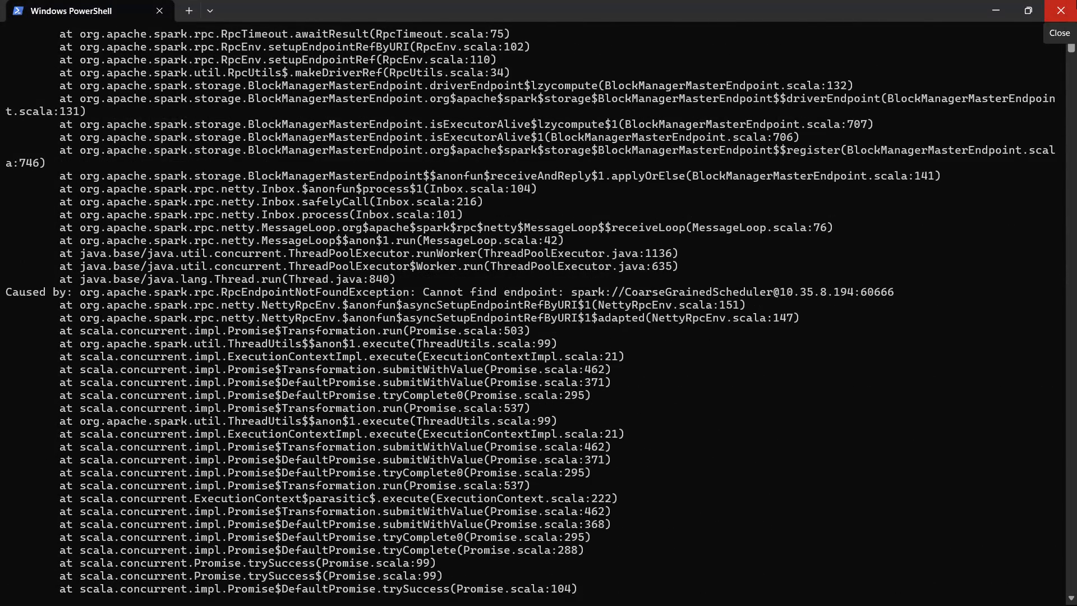
Close the Windows PowerShell window and return to the Power BI report.
{"action": "left_click", "coordinate": [1076, 0]}
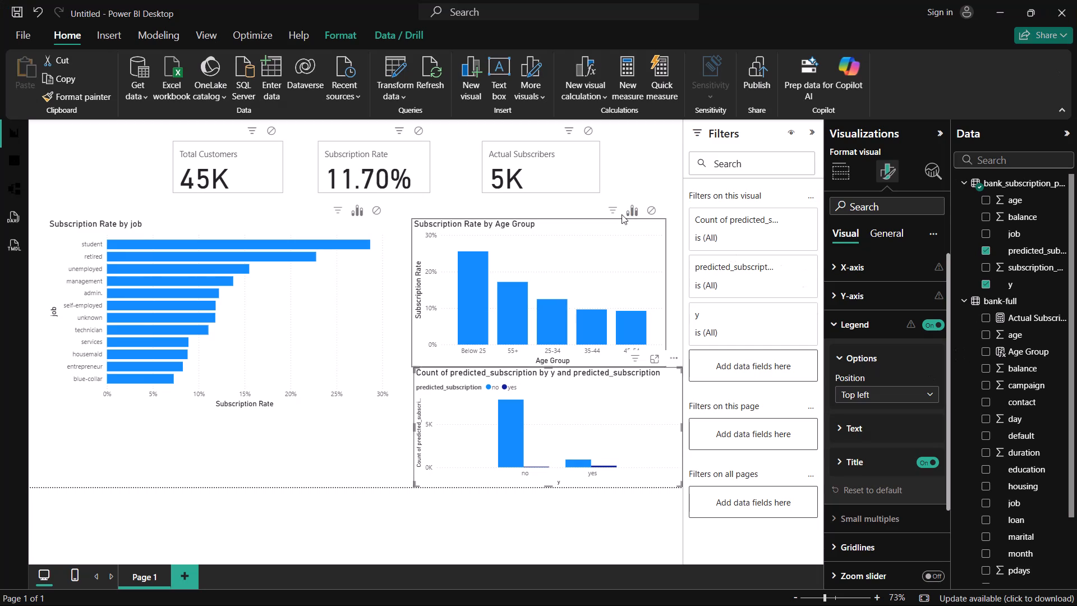
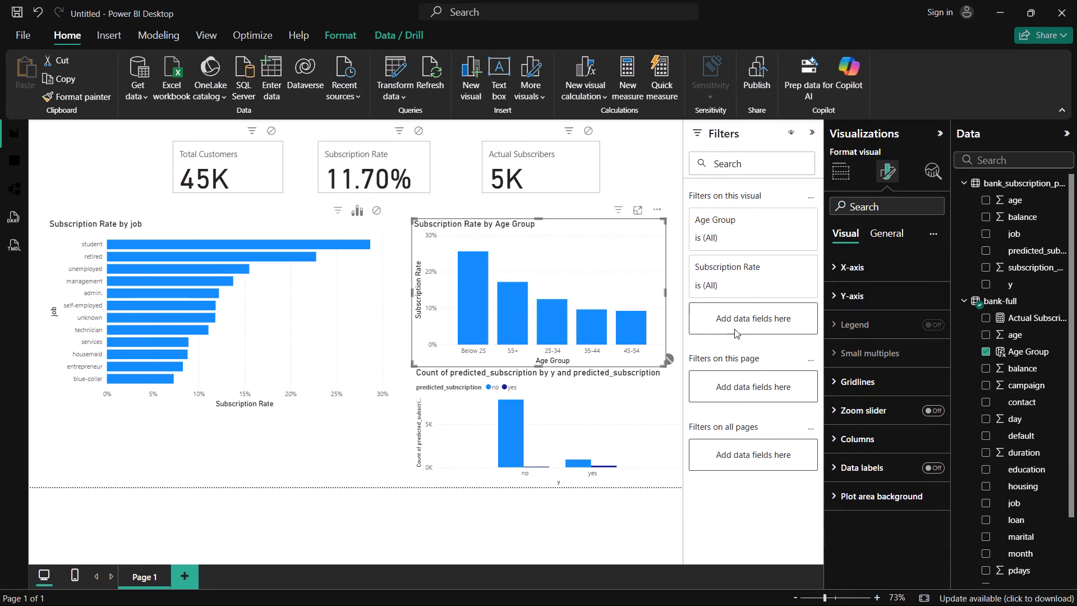
Add the Age Group field as the legend of the Subscription Rate by Age Group chart.
{"action": "left_click", "coordinate": [836, 182]}
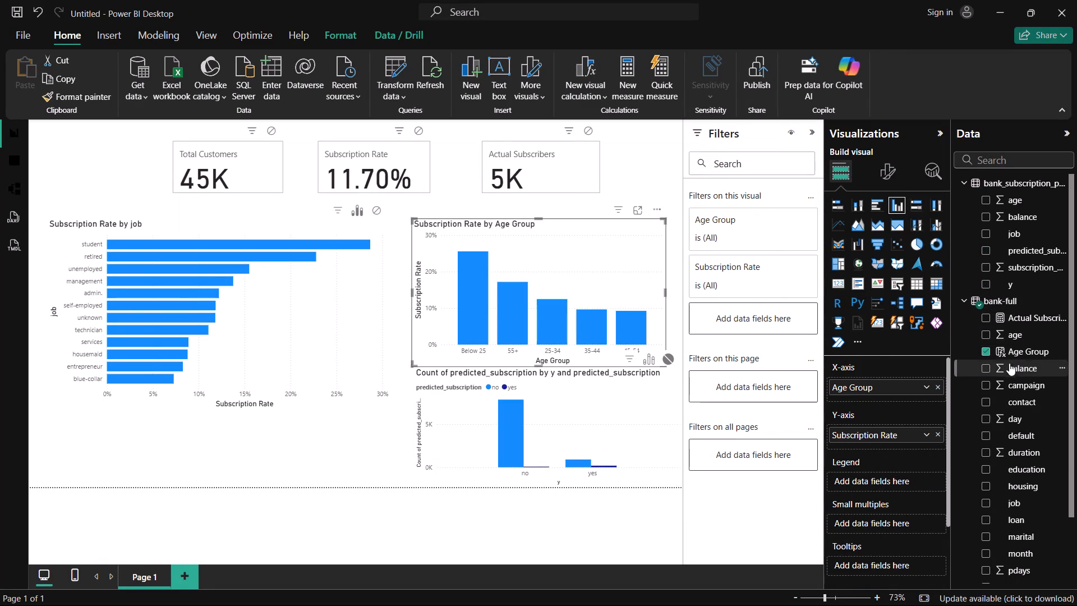
{"action": "left_click_drag", "start_coordinate": [1007, 350], "coordinate": [889, 487]}
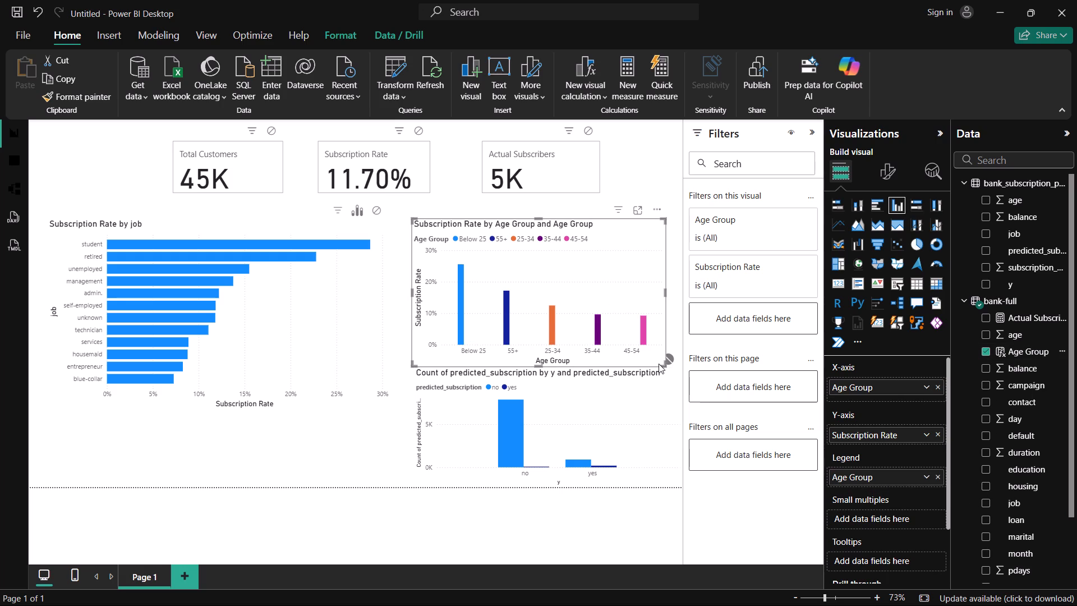
Shrink the age group chart slightly and swap its place with the predicted subscription chart, so the predicted chart sits above it.
{"action": "left_click_drag", "start_coordinate": [665, 364], "coordinate": [639, 350]}
{"action": "left_click", "coordinate": [652, 300]}
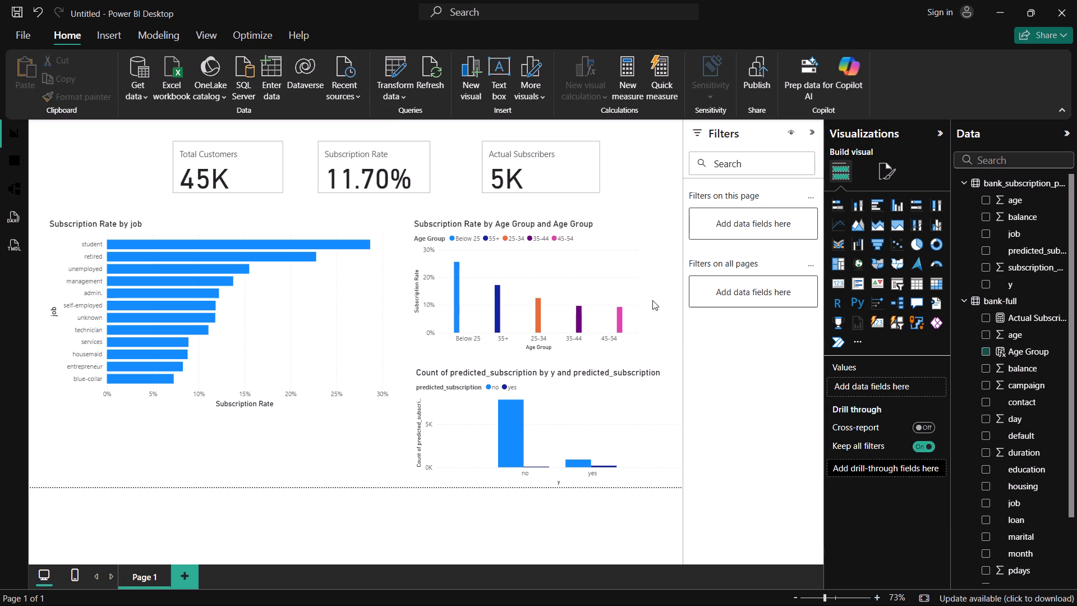
{"action": "left_click", "coordinate": [660, 370]}
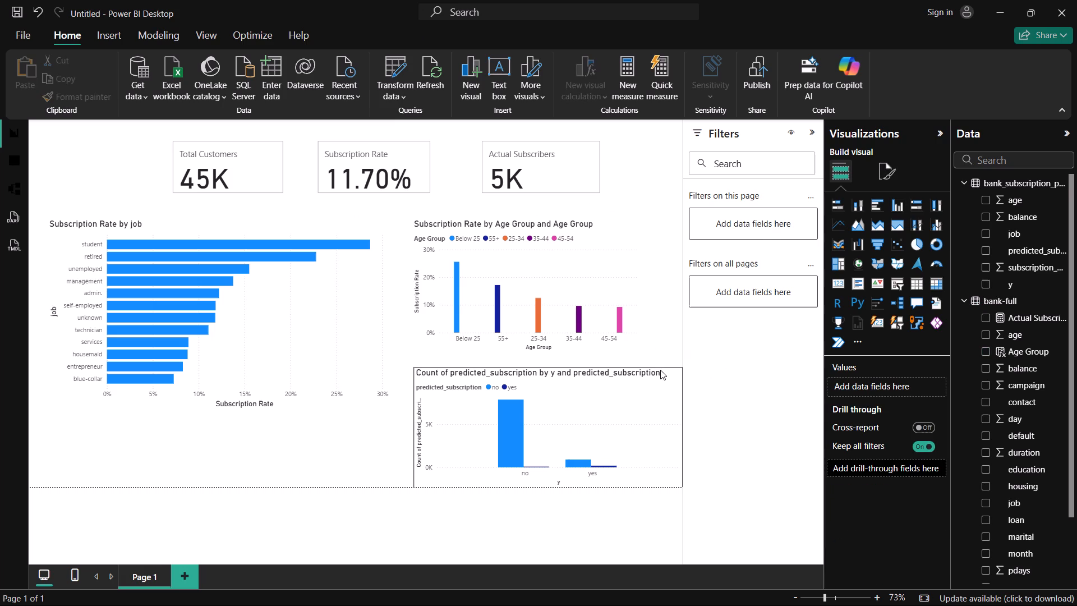
{"action": "left_click_drag", "start_coordinate": [599, 300], "coordinate": [339, 412]}
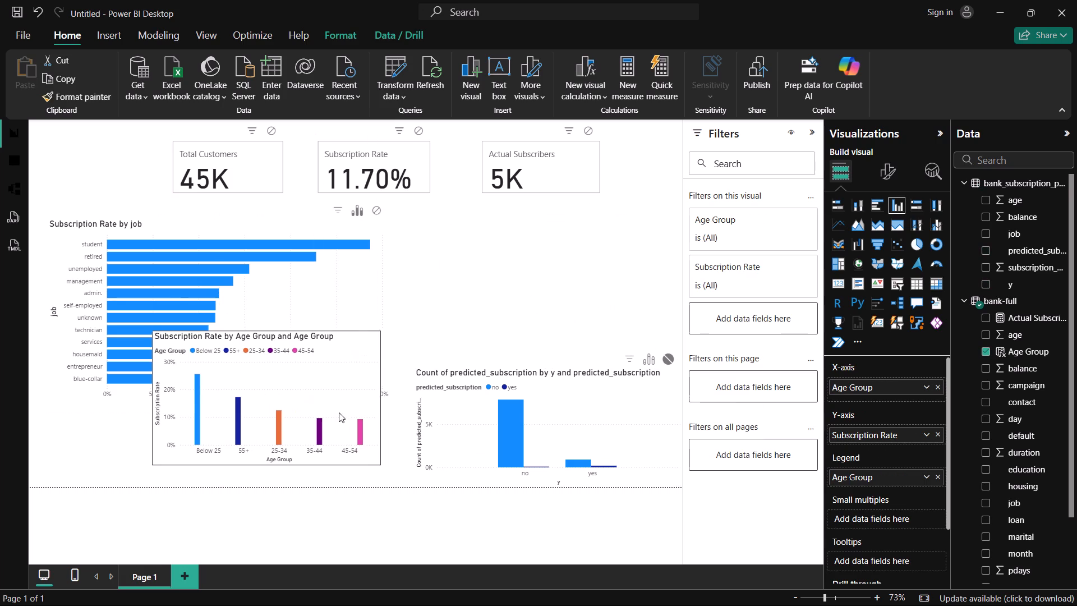
{"action": "left_click_drag", "start_coordinate": [339, 412], "coordinate": [340, 412]}
{"action": "left_click_drag", "start_coordinate": [485, 369], "coordinate": [475, 266]}
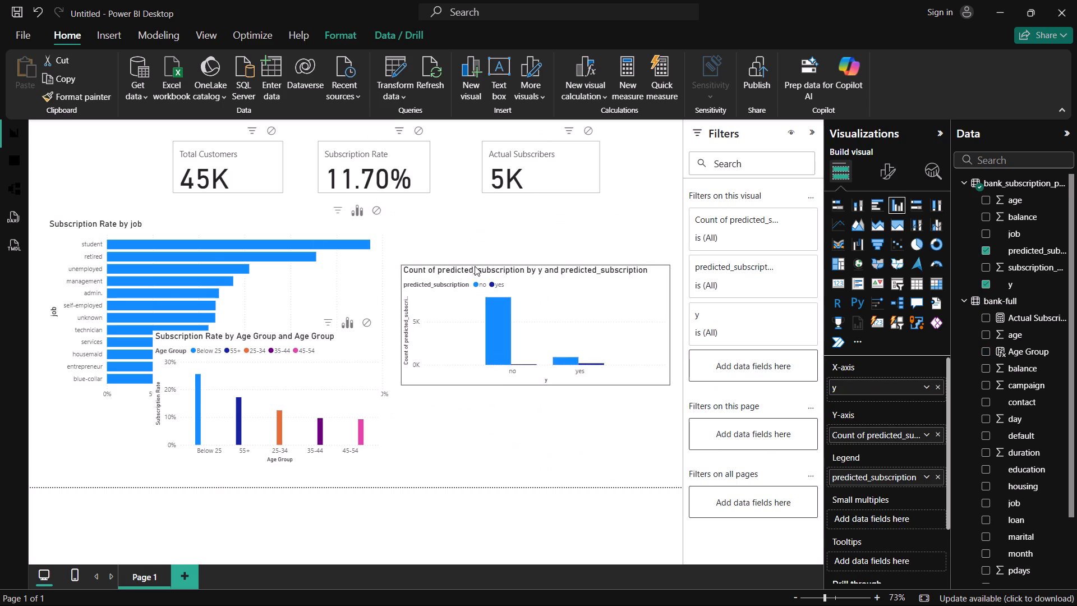
{"action": "left_click_drag", "start_coordinate": [475, 266], "coordinate": [458, 221]}
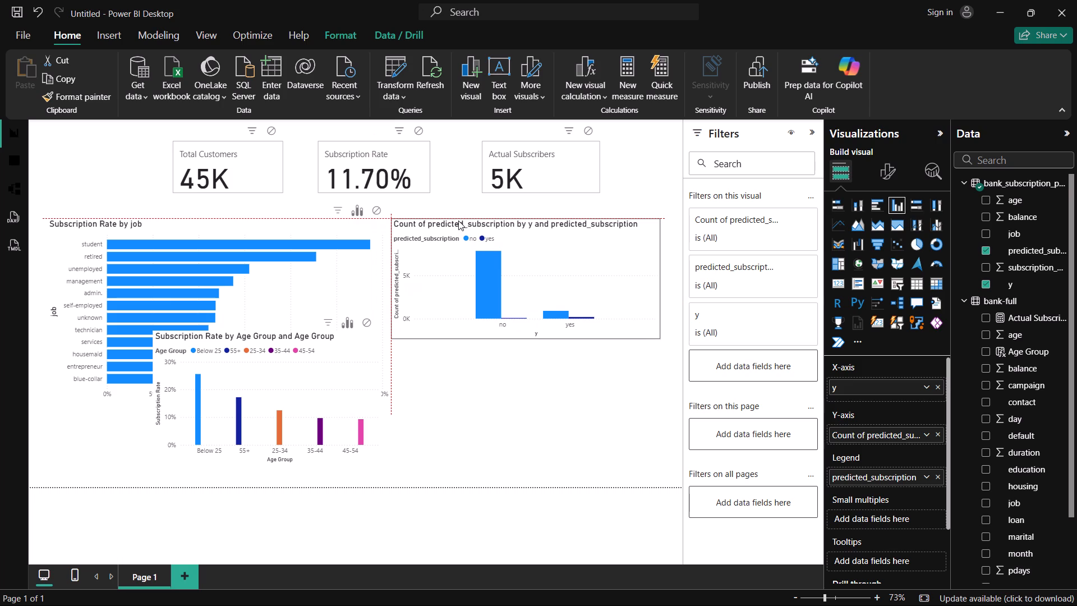
{"action": "left_click_drag", "start_coordinate": [458, 221], "coordinate": [463, 225]}
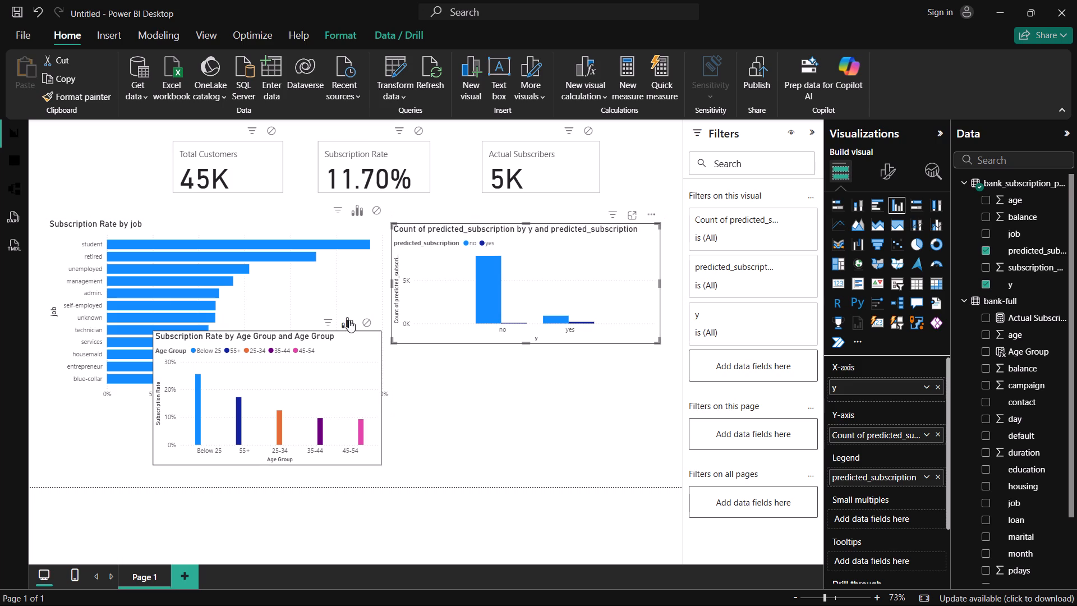
{"action": "left_click_drag", "start_coordinate": [355, 336], "coordinate": [582, 368]}
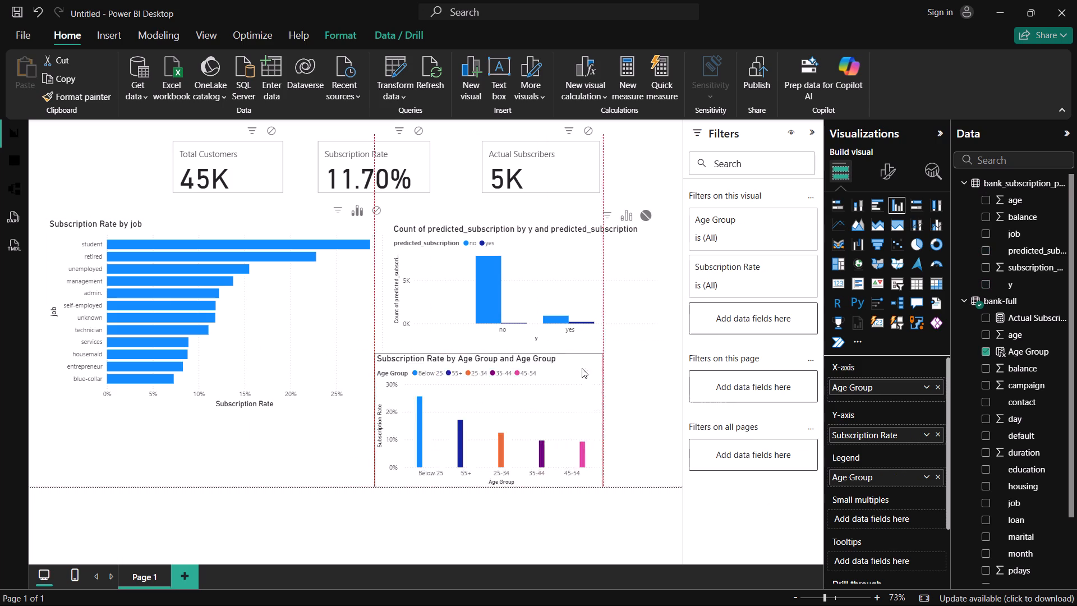
{"action": "left_click_drag", "start_coordinate": [582, 368], "coordinate": [598, 365]}
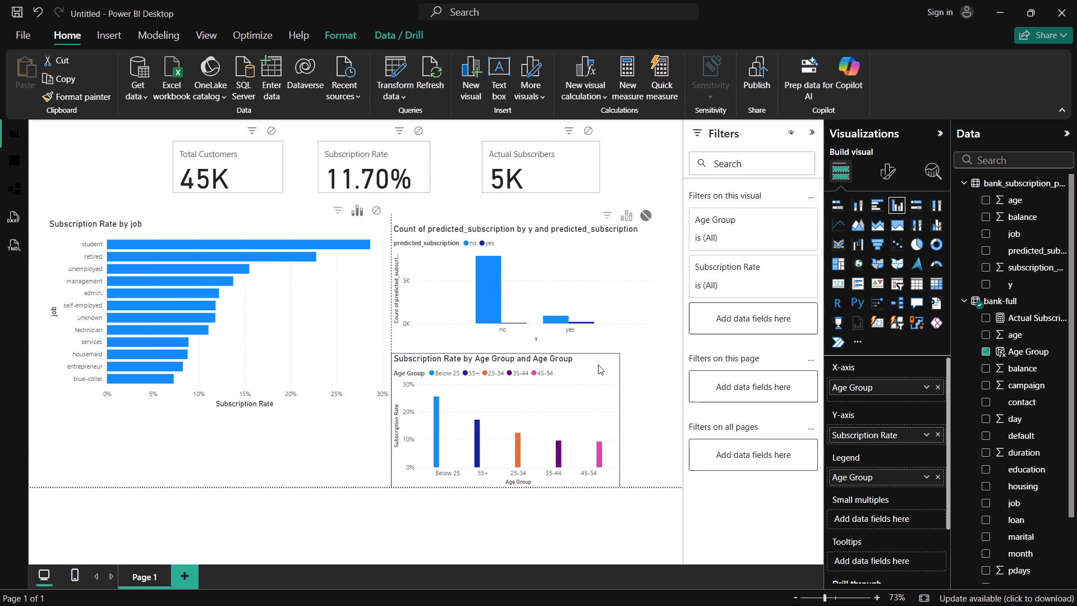
{"action": "left_click_drag", "start_coordinate": [598, 365], "coordinate": [593, 365]}
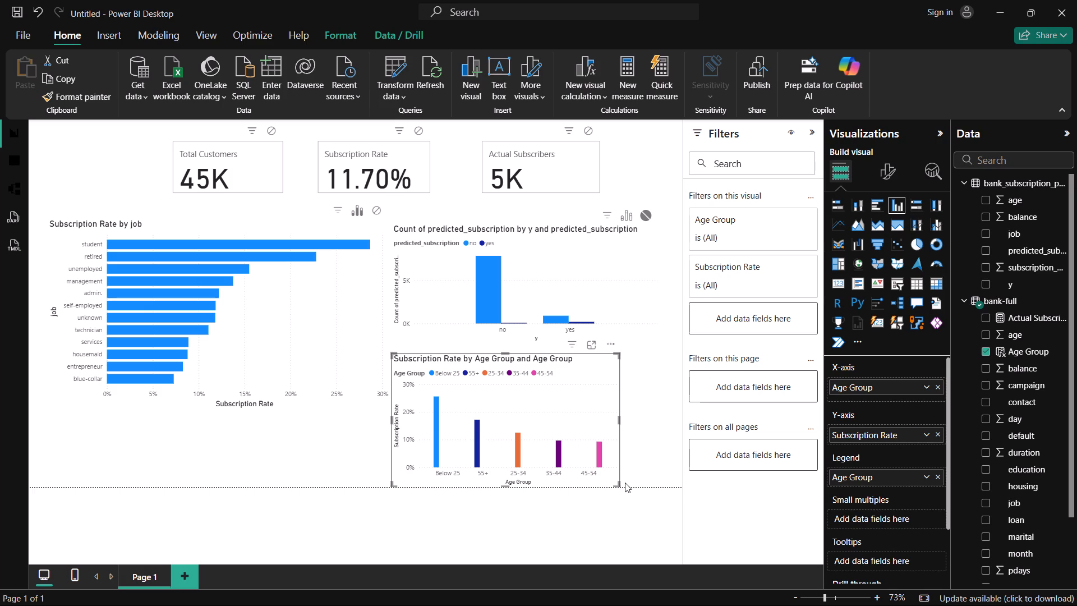
Widen the age group chart to the page's outer edge and adjust its top edge to sit just below the predicted subscription chart.
{"action": "left_click_drag", "start_coordinate": [619, 483], "coordinate": [682, 475]}
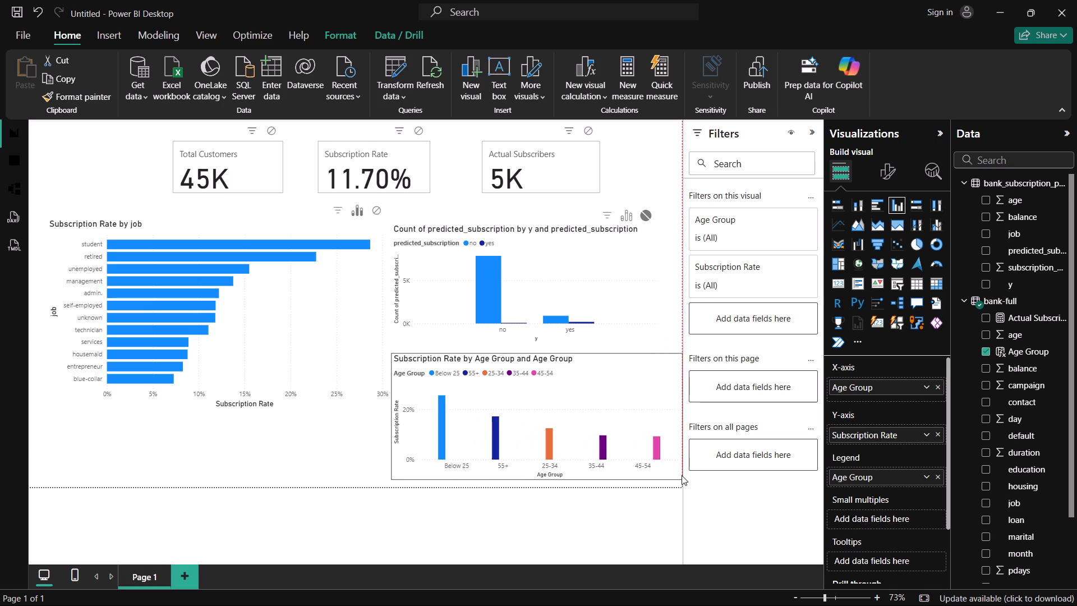
{"action": "left_click_drag", "start_coordinate": [682, 475], "coordinate": [684, 480]}
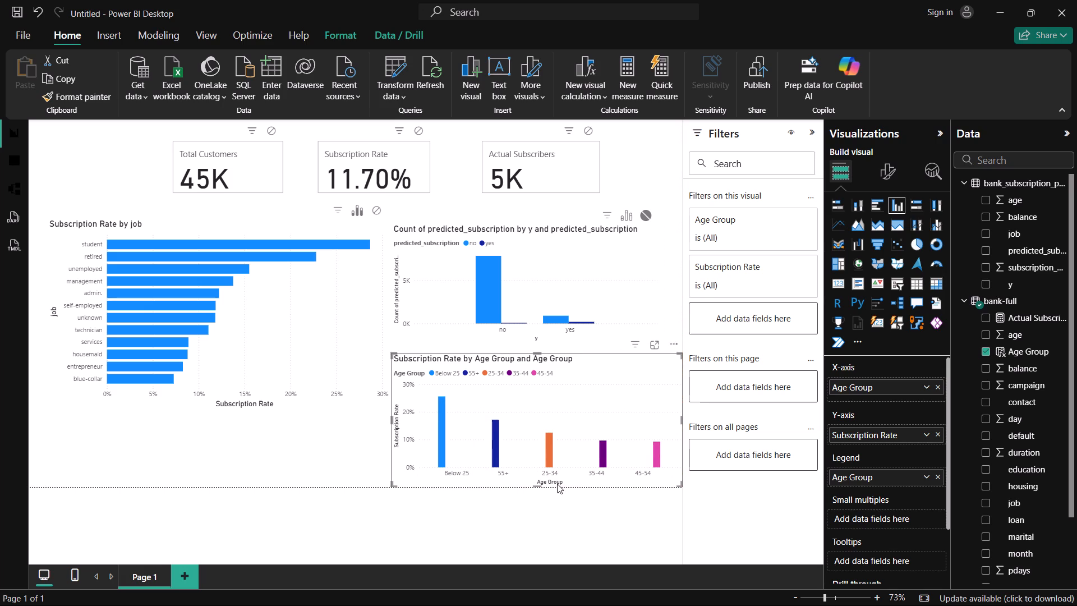
{"action": "left_click_drag", "start_coordinate": [540, 356], "coordinate": [542, 422]}
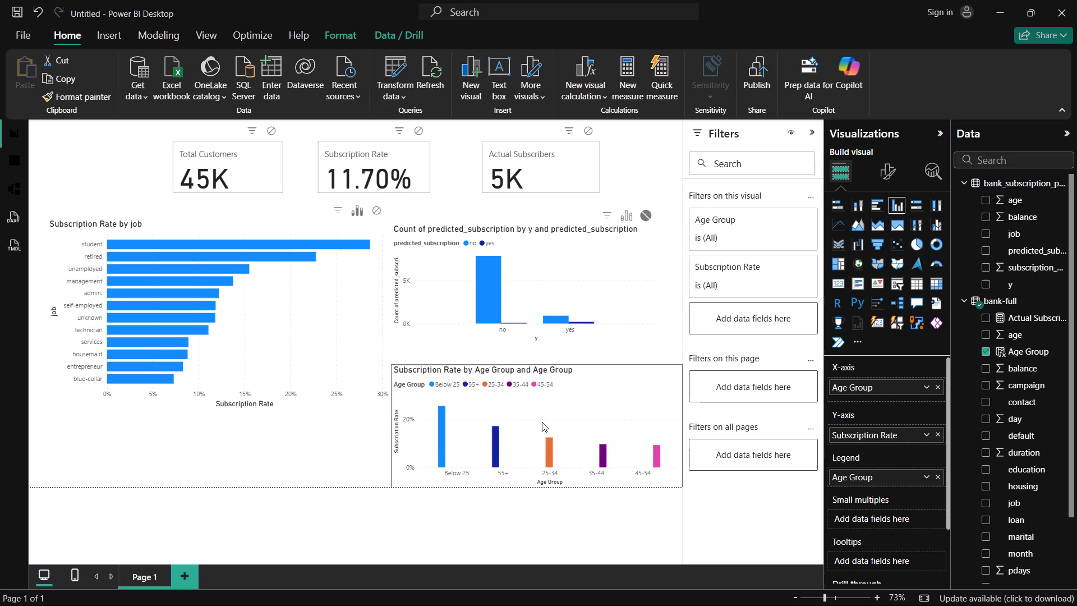
{"action": "left_click_drag", "start_coordinate": [542, 422], "coordinate": [545, 348]}
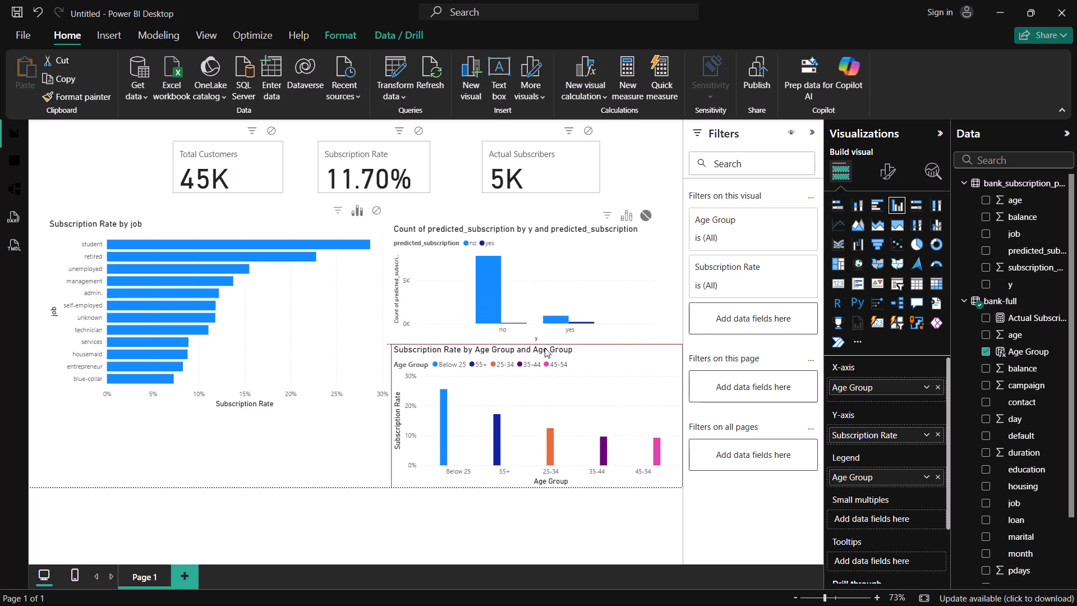
{"action": "left_click_drag", "start_coordinate": [545, 348], "coordinate": [548, 355]}
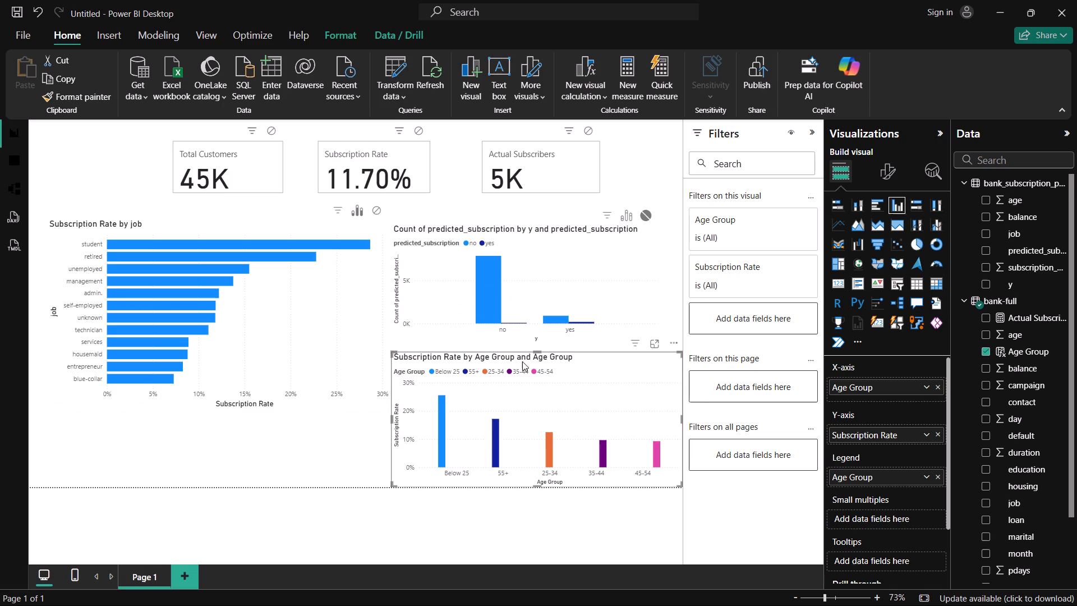
{"action": "left_click", "coordinate": [347, 452]}
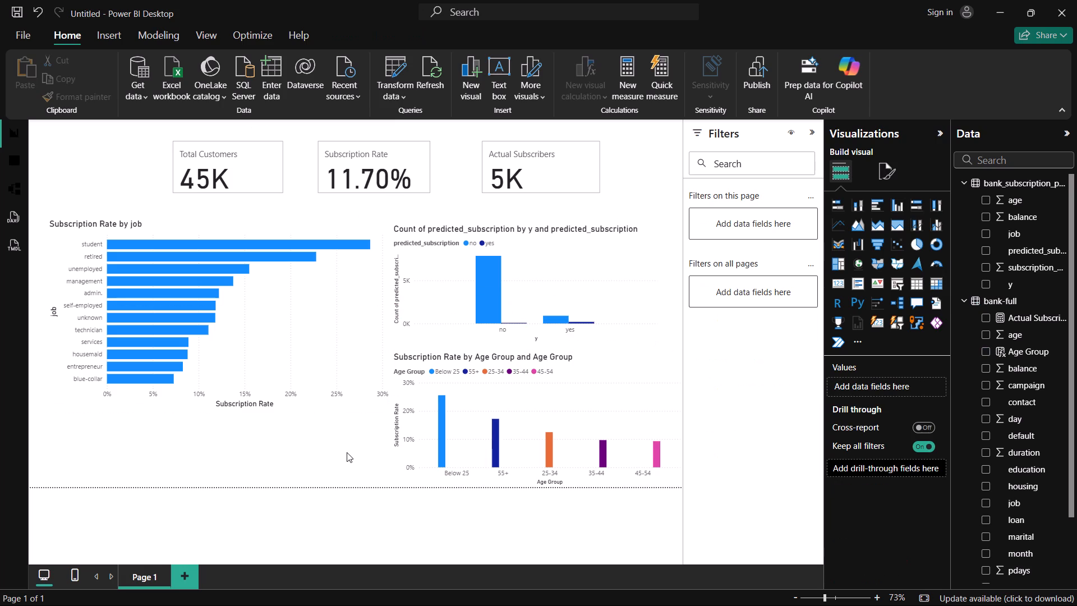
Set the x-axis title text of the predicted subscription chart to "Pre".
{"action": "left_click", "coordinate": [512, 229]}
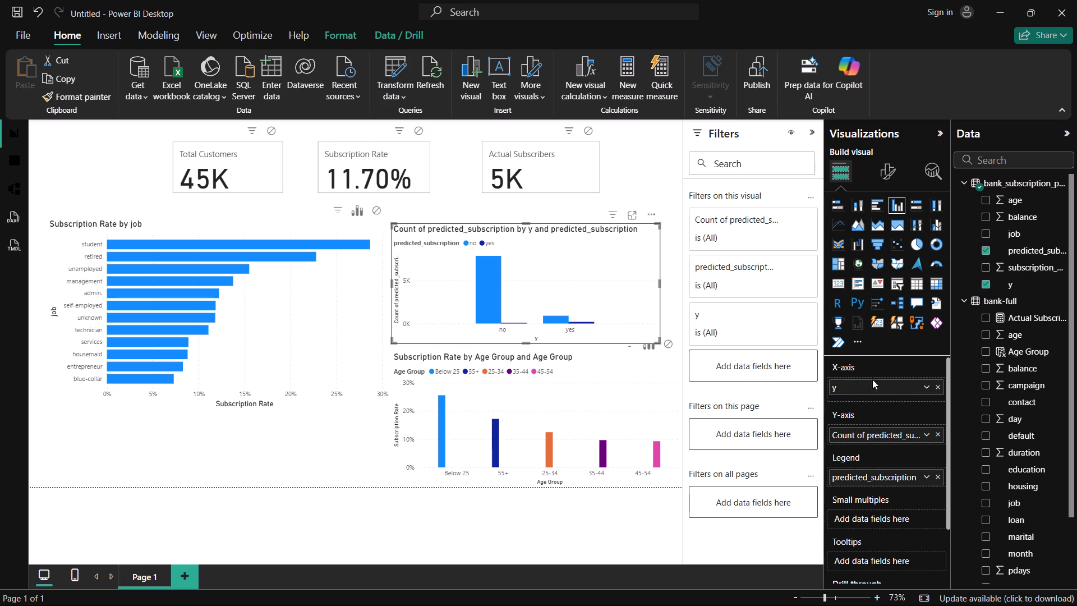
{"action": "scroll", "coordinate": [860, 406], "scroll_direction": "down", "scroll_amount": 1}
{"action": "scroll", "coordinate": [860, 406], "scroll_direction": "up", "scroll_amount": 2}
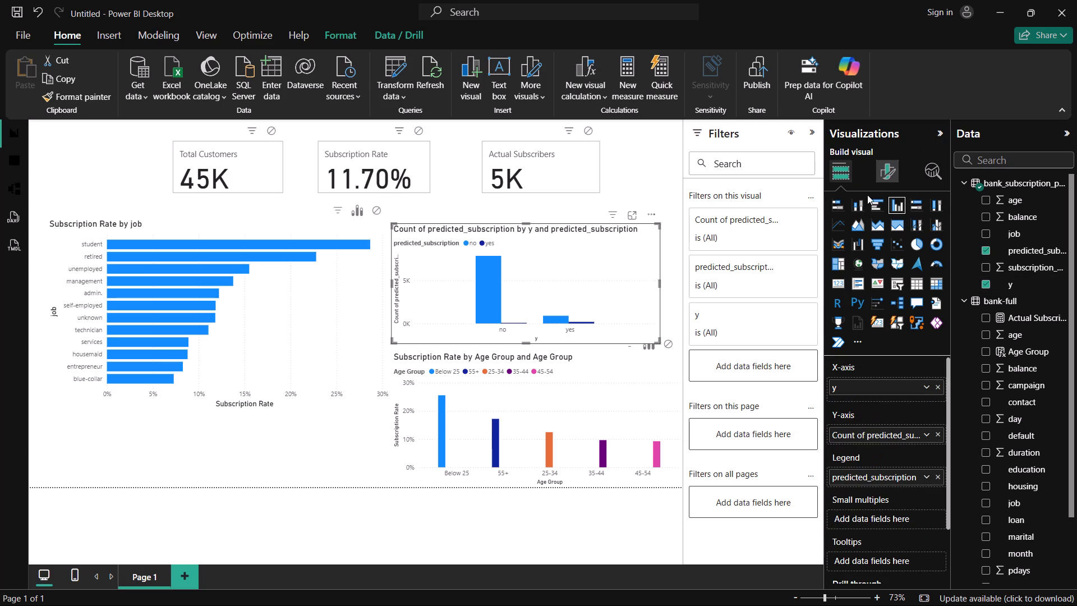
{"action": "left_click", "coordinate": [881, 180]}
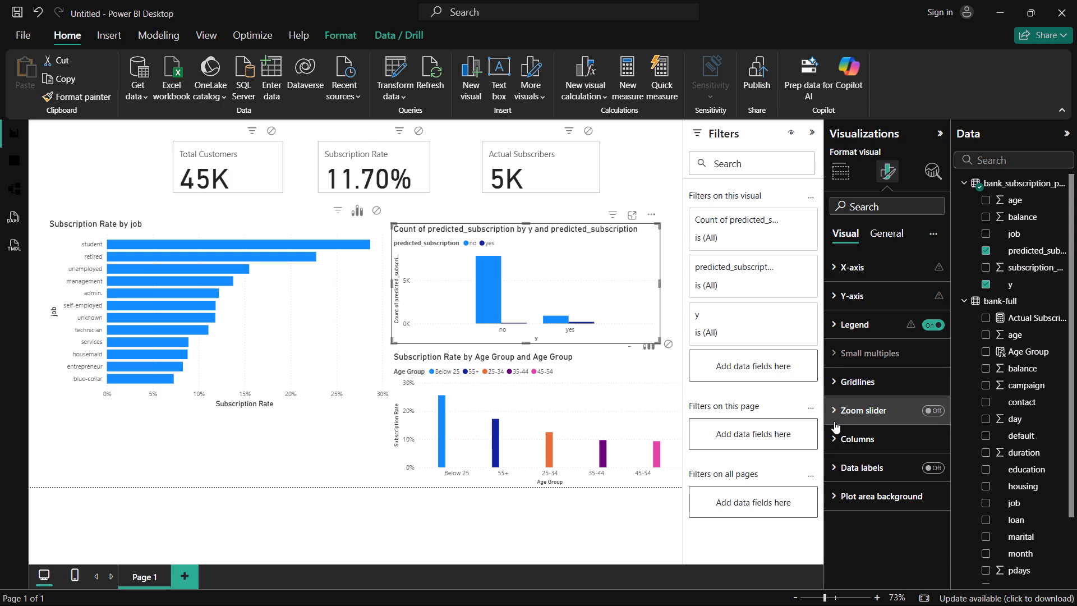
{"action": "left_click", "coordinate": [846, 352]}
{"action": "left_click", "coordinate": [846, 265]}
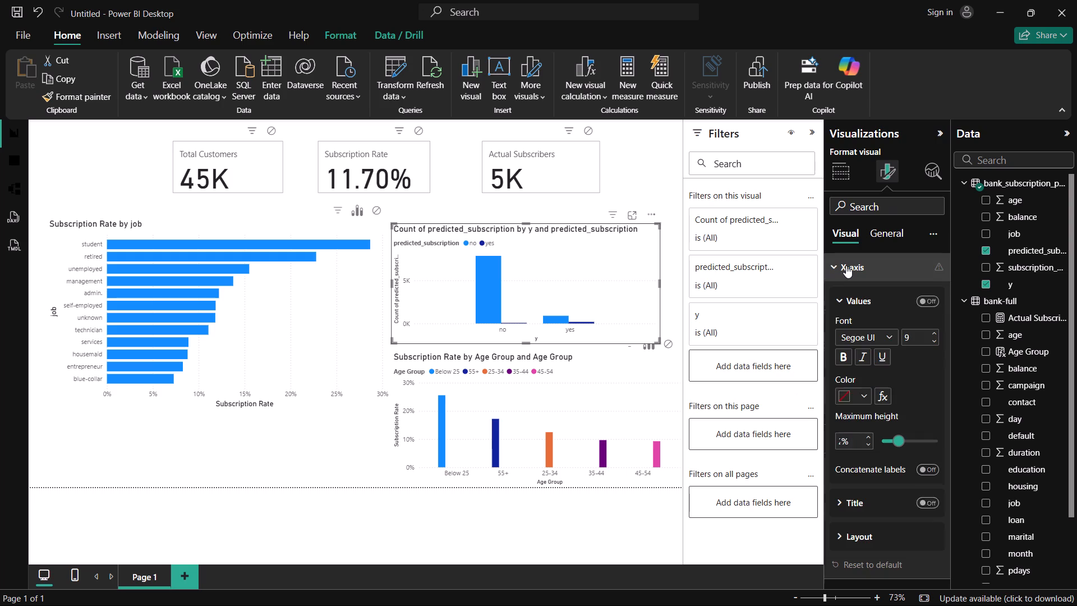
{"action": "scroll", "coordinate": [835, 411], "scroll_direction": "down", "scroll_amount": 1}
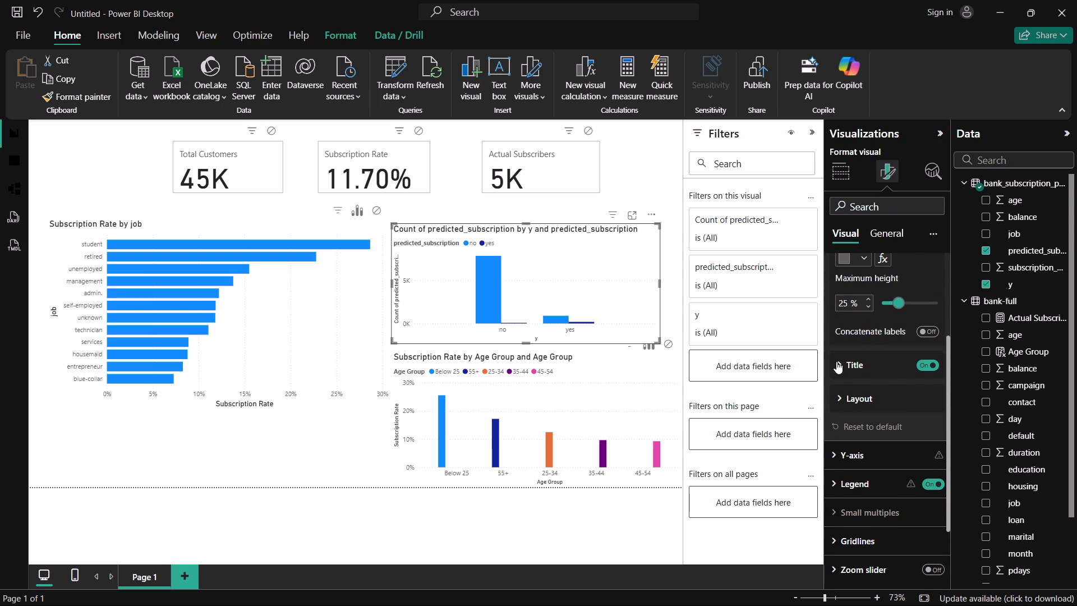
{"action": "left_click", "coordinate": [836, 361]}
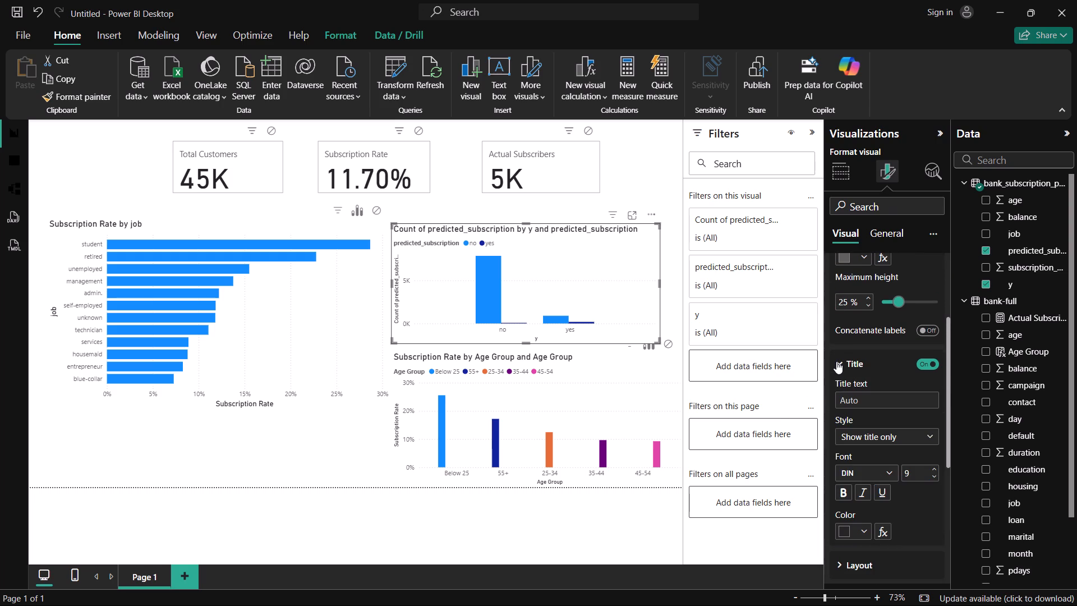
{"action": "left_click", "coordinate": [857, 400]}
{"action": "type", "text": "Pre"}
Clear the x-axis title text of the predicted subscription chart and collapse the X-axis settings.
{"action": "scroll", "coordinate": [855, 236], "scroll_direction": "up", "scroll_amount": 2}
{"action": "left_click", "coordinate": [845, 227]}
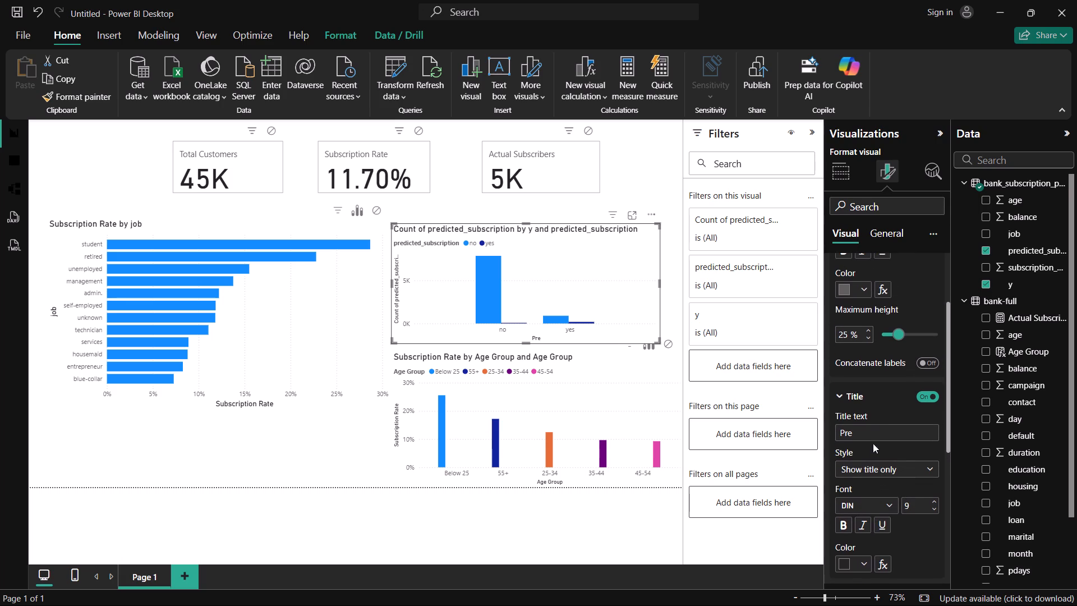
{"action": "left_click", "coordinate": [865, 432]}
{"action": "key", "text": "BackSpace"}
{"action": "key", "text": "BackSpace"}
{"action": "key", "text": "BackSpace"}
{"action": "key", "text": "BackSpace"}
{"action": "key", "text": "BackSpace"}
{"action": "key", "text": "BackSpace"}
{"action": "key", "text": "BackSpace"}
{"action": "key", "text": "BackSpace"}
{"action": "key", "text": "BackSpace"}
{"action": "key", "text": "BackSpace"}
{"action": "key", "text": "BackSpace"}
{"action": "key", "text": "BackSpace"}
{"action": "key", "text": "BackSpace"}
{"action": "scroll", "coordinate": [882, 338], "scroll_direction": "up", "scroll_amount": 2}
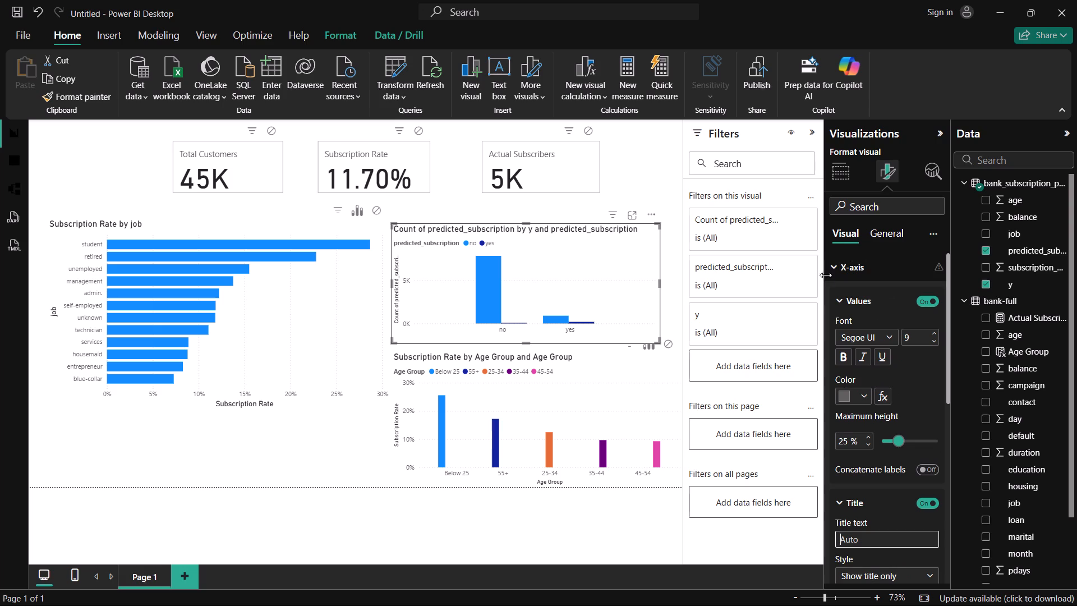
{"action": "left_click", "coordinate": [837, 264]}
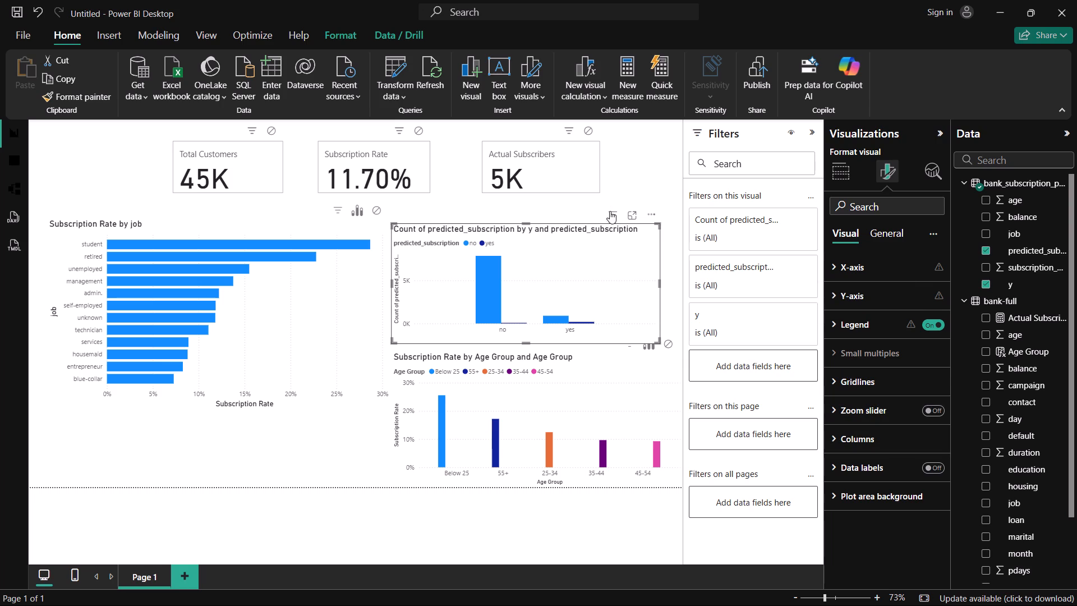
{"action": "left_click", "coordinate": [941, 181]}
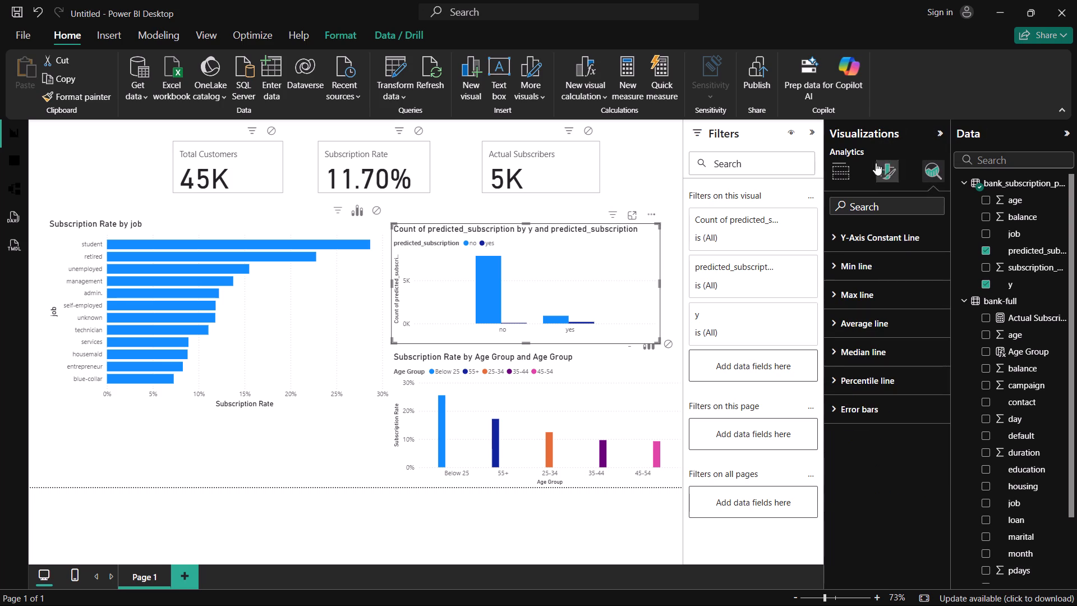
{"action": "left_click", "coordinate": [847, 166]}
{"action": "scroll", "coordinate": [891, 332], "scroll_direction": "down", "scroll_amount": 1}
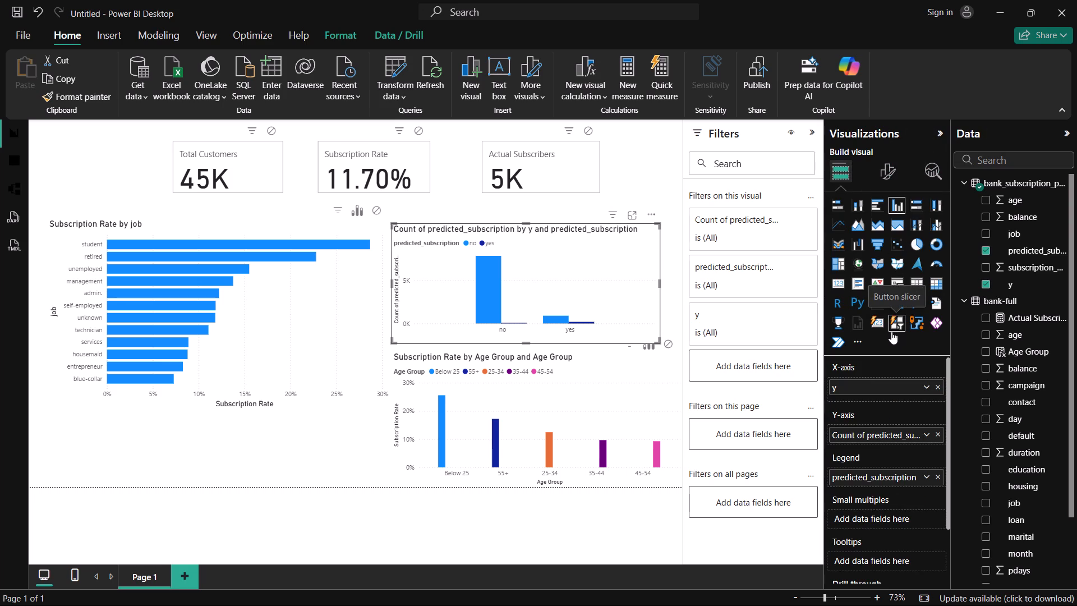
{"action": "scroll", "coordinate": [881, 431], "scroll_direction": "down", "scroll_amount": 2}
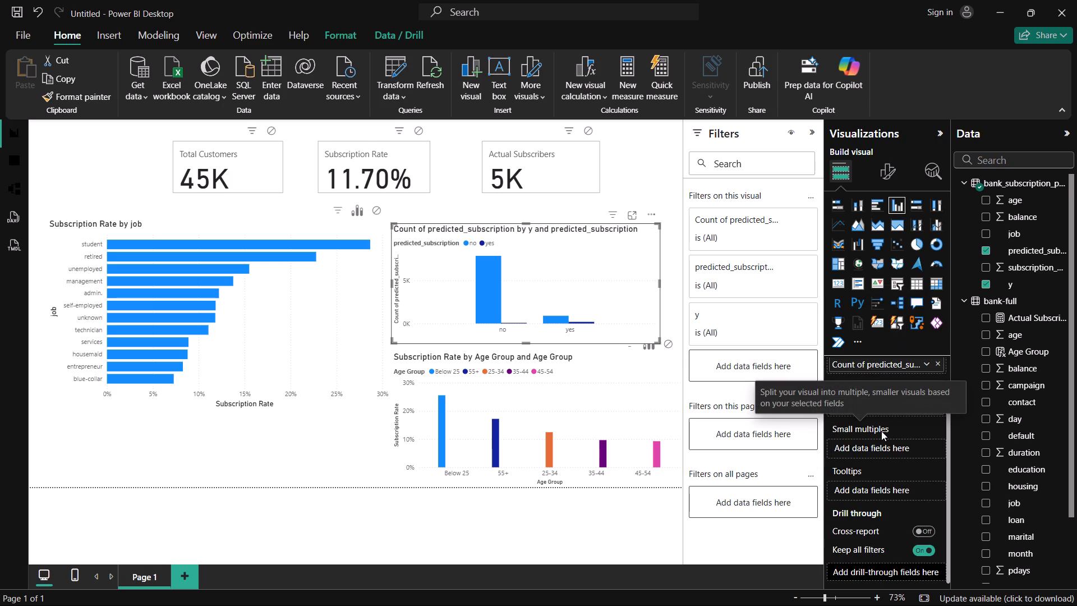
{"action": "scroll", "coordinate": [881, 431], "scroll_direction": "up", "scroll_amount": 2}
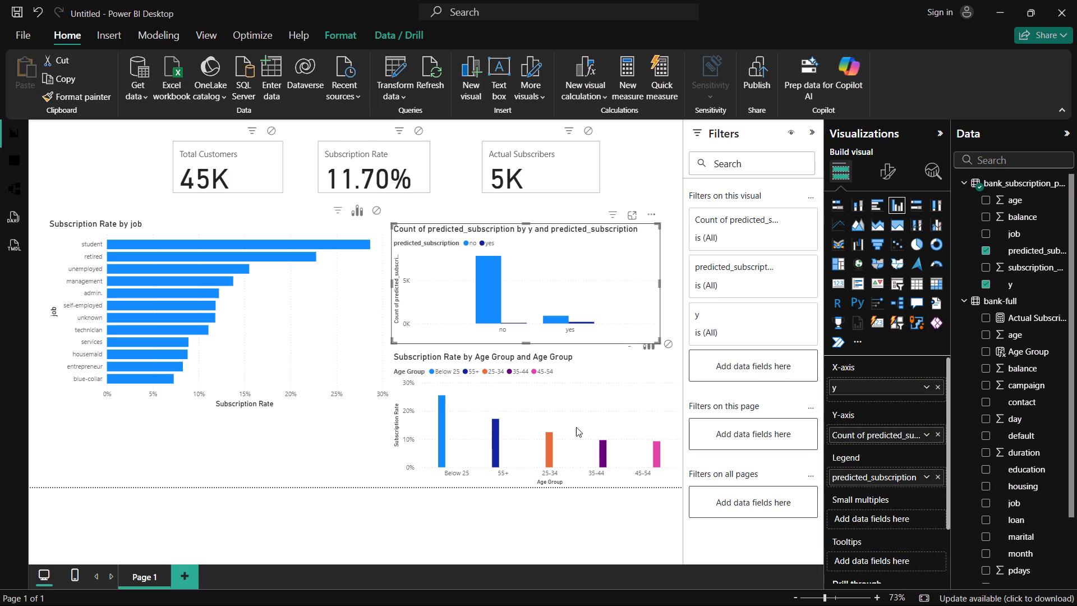
Widen the age group chart slightly toward the Subscription Rate by job chart.
{"action": "left_click", "coordinate": [576, 427]}
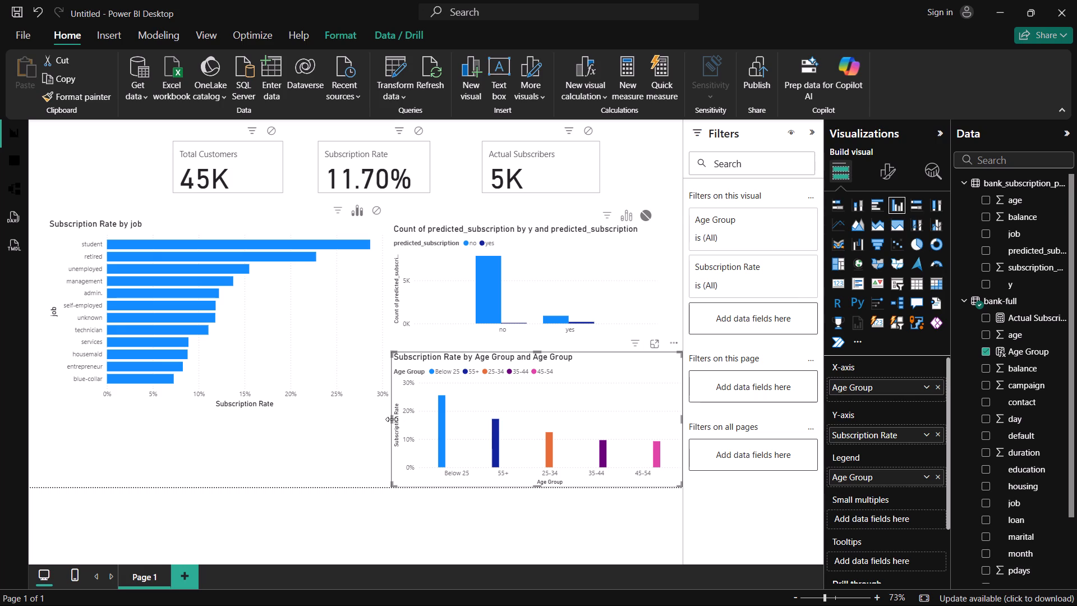
{"action": "left_click_drag", "start_coordinate": [391, 419], "coordinate": [377, 419]}
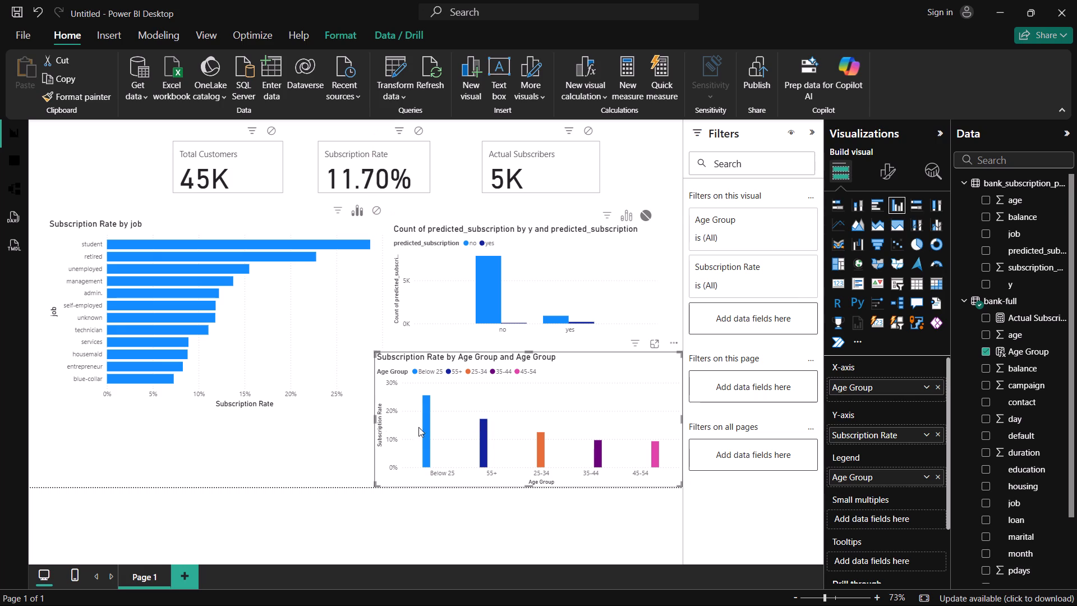
Narrow the age group chart so its inner edge lines up with the predicted subscription chart above it.
{"action": "left_click", "coordinate": [335, 439]}
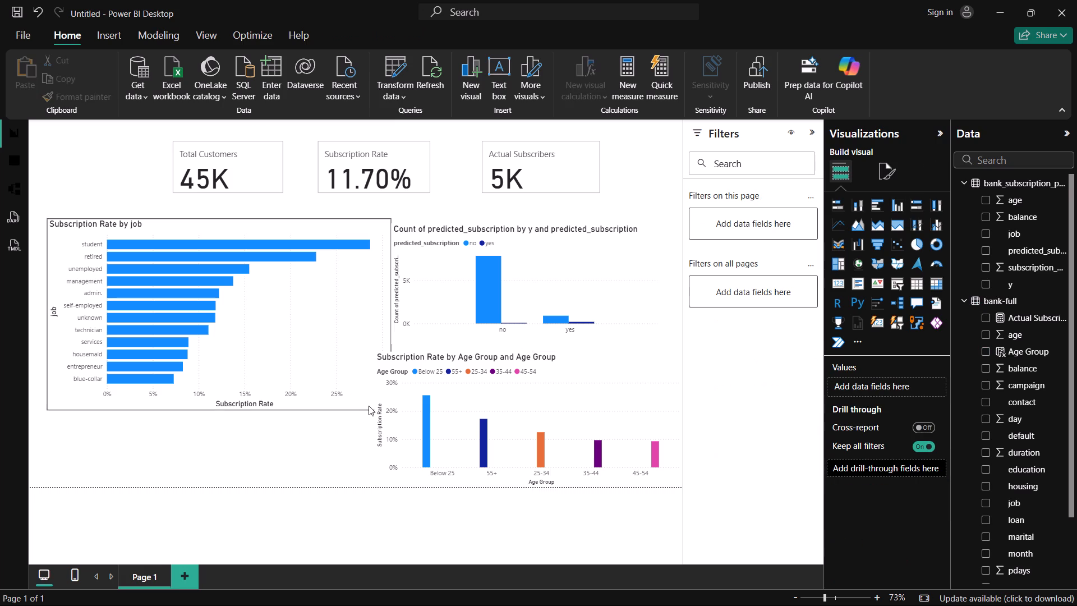
{"action": "left_click", "coordinate": [378, 404]}
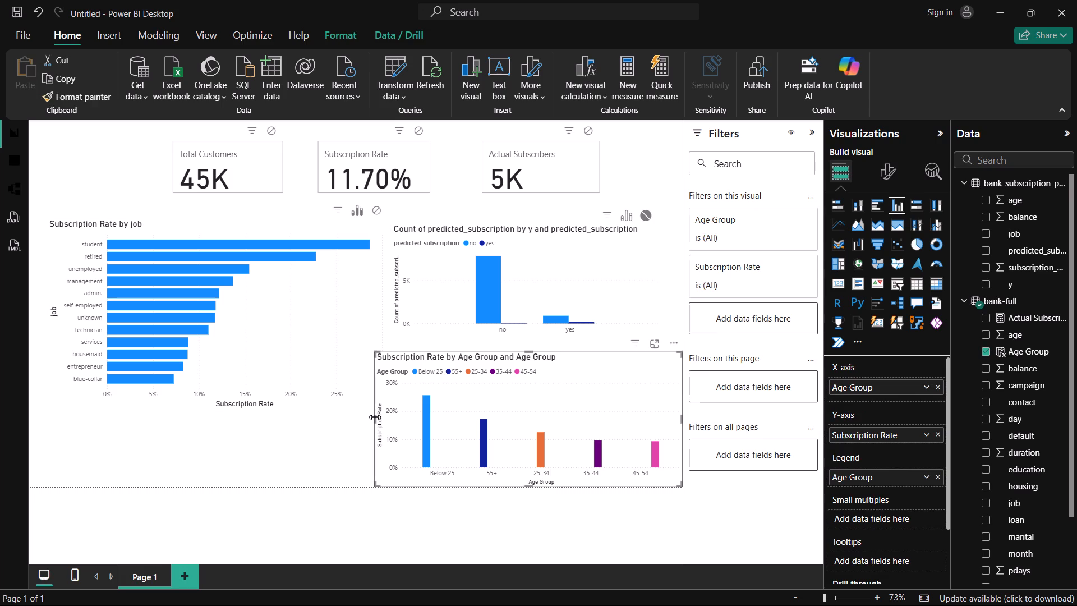
{"action": "left_click_drag", "start_coordinate": [375, 417], "coordinate": [389, 417]}
{"action": "left_click", "coordinate": [317, 454]}
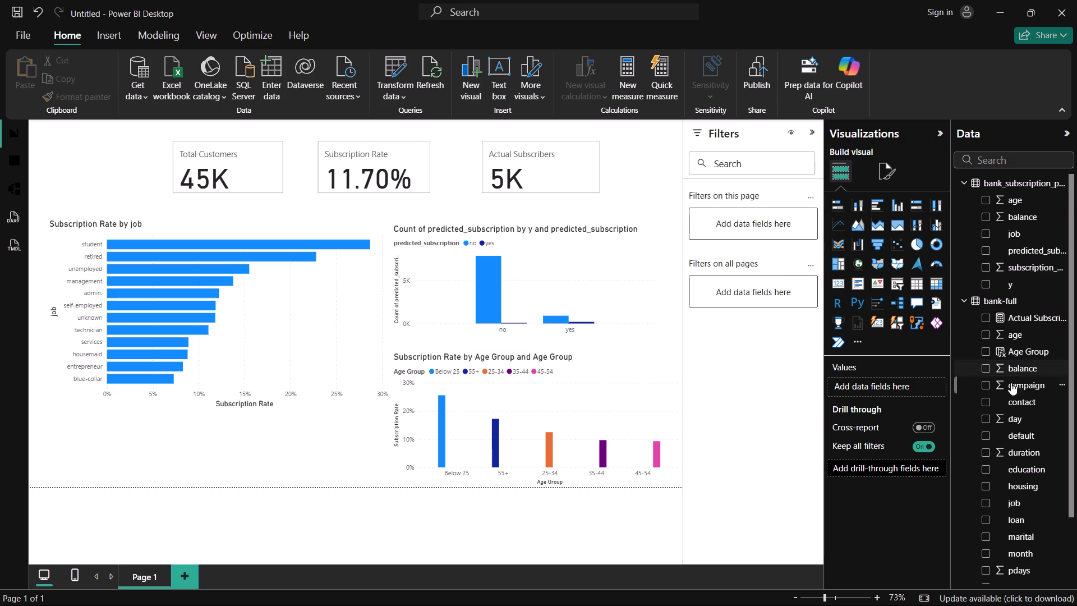
In the Age Group column formula, add the SWITCH condition 'bank-full'[age] < 65 on a new line after the "45-54" case.
{"action": "scroll", "coordinate": [972, 503], "scroll_direction": "down", "scroll_amount": 1}
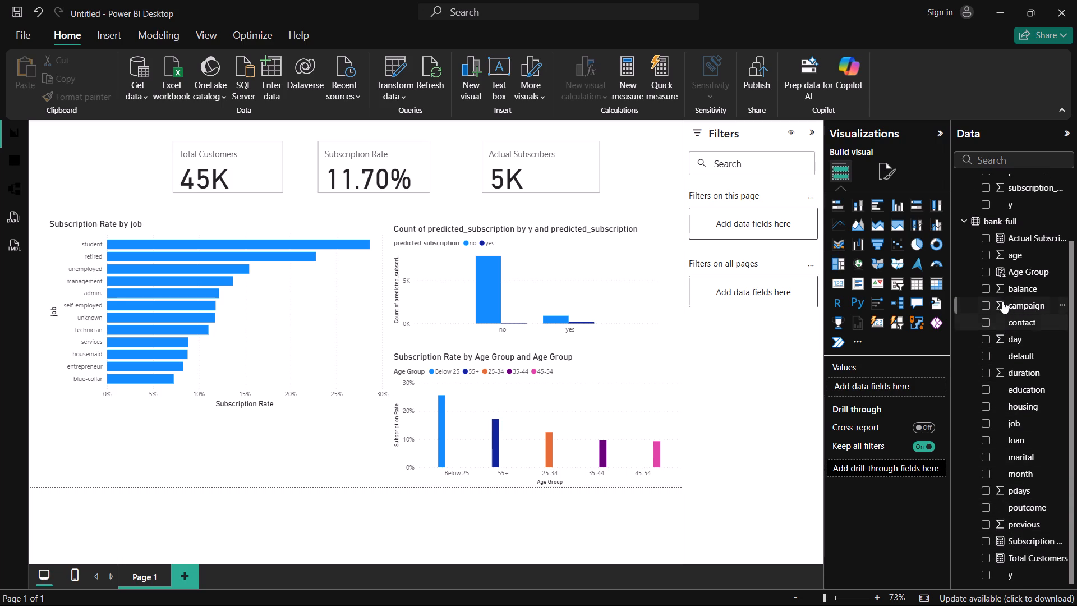
{"action": "left_click", "coordinate": [998, 272]}
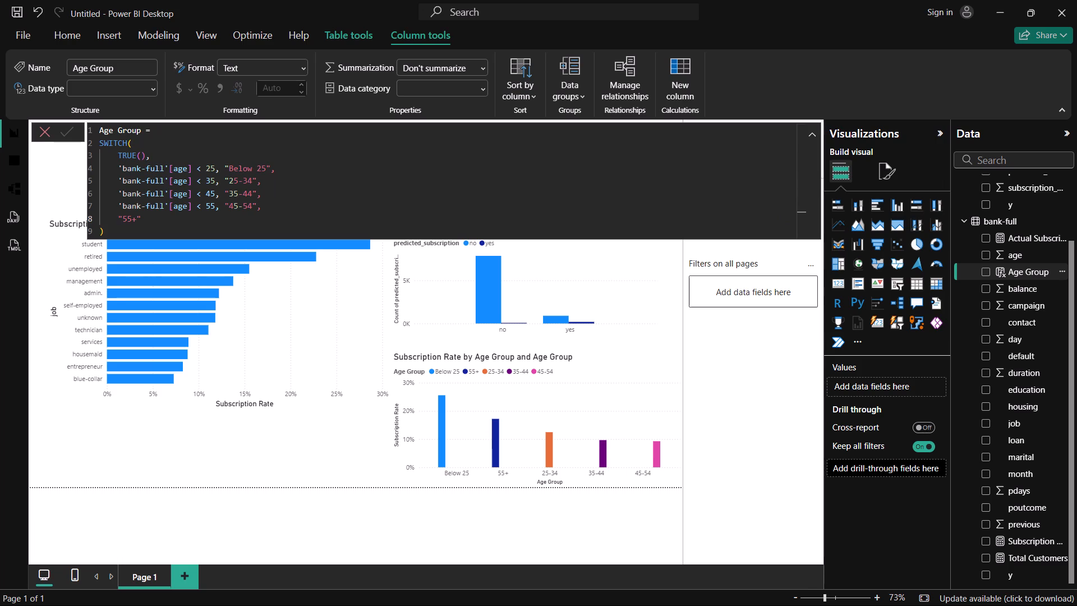
{"action": "left_click", "coordinate": [338, 460]}
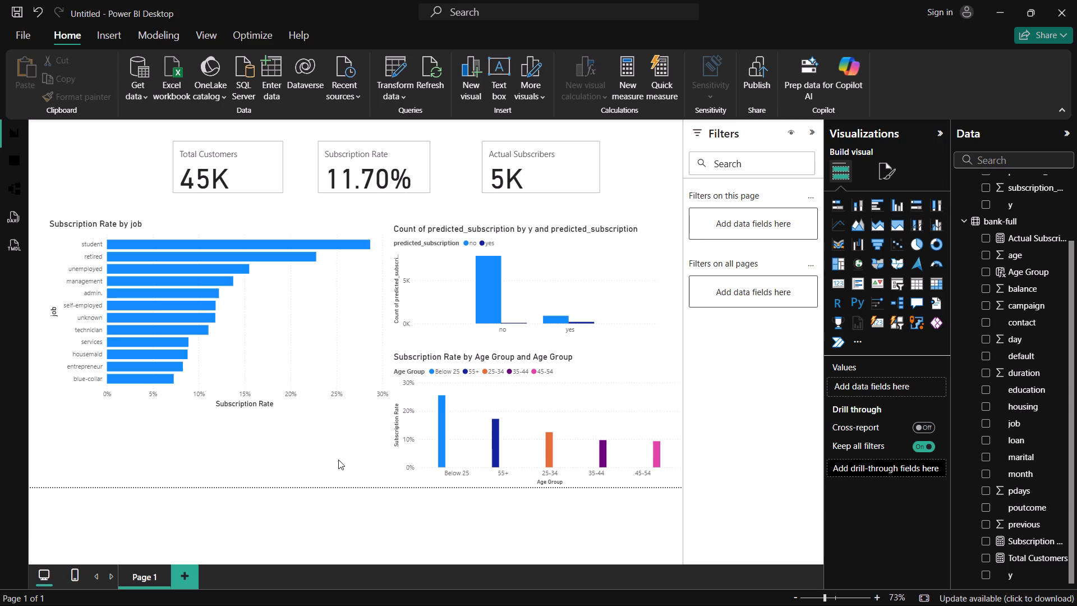
{"action": "left_click", "coordinate": [1002, 274]}
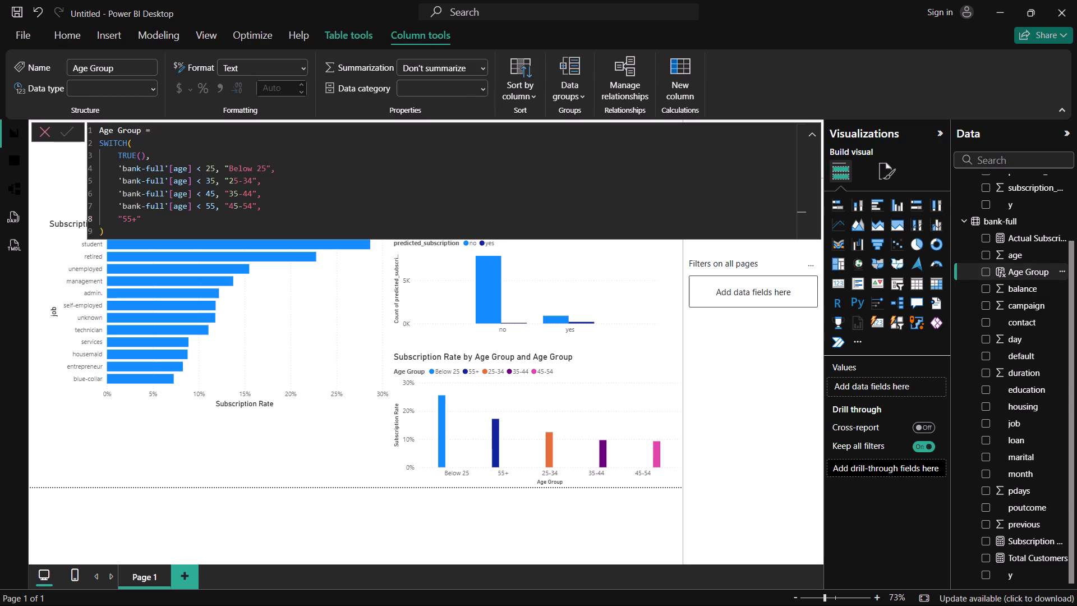
{"action": "left_click", "coordinate": [270, 212]}
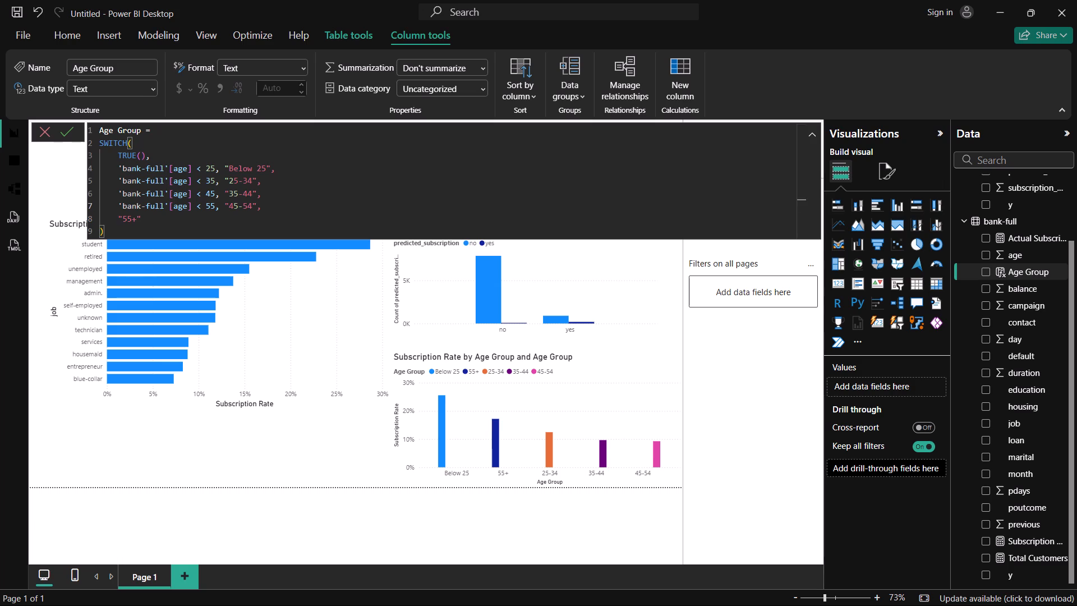
{"action": "key", "text": "shift+Return"}
{"action": "key", "text": "apostrophe"}
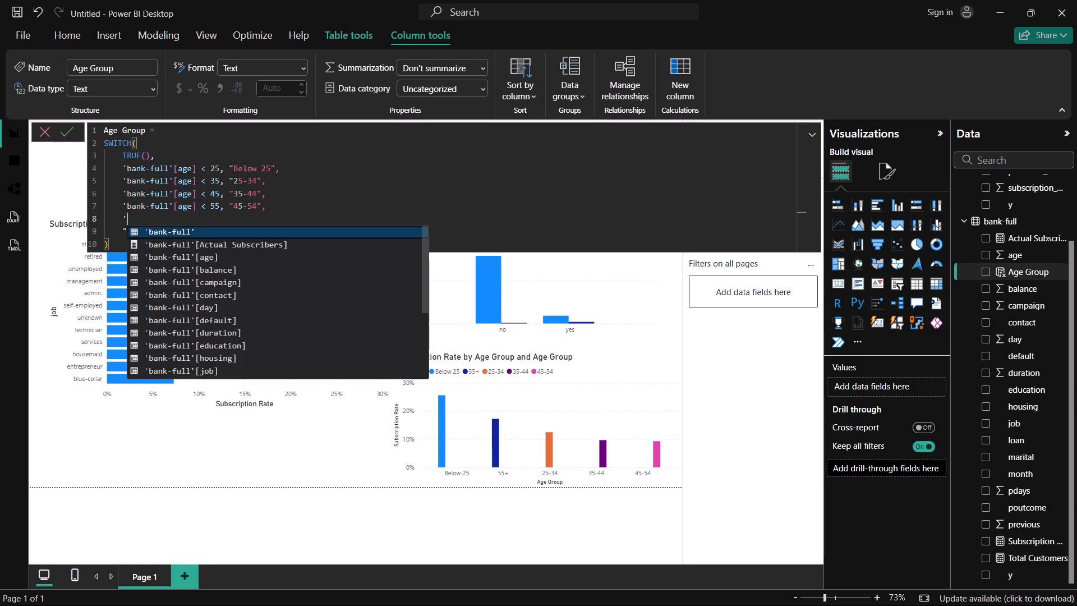
{"action": "key", "text": "Return"}
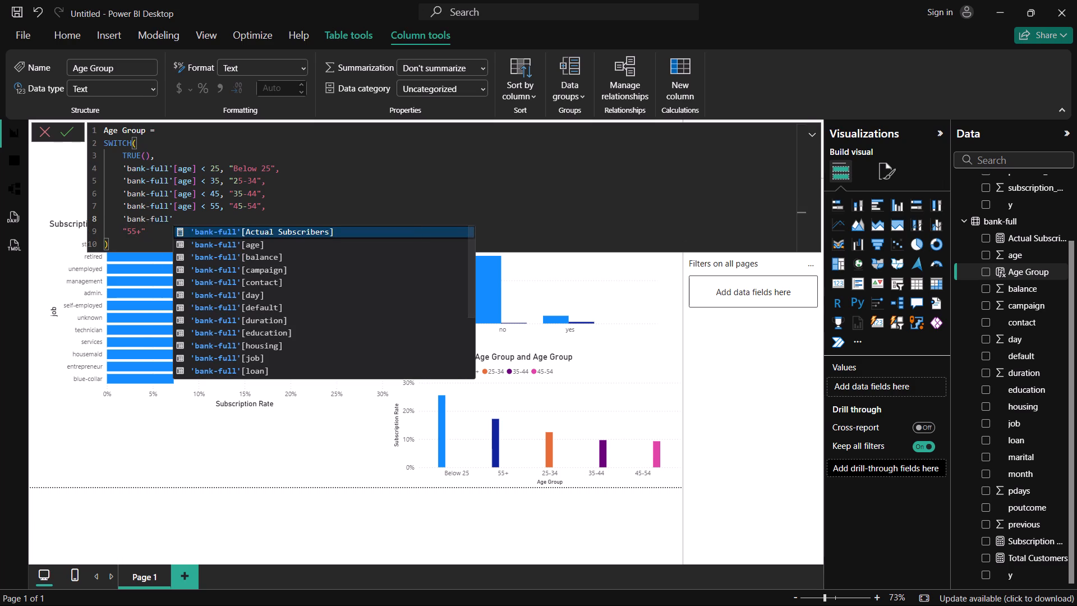
{"action": "key", "text": "bracketleft"}
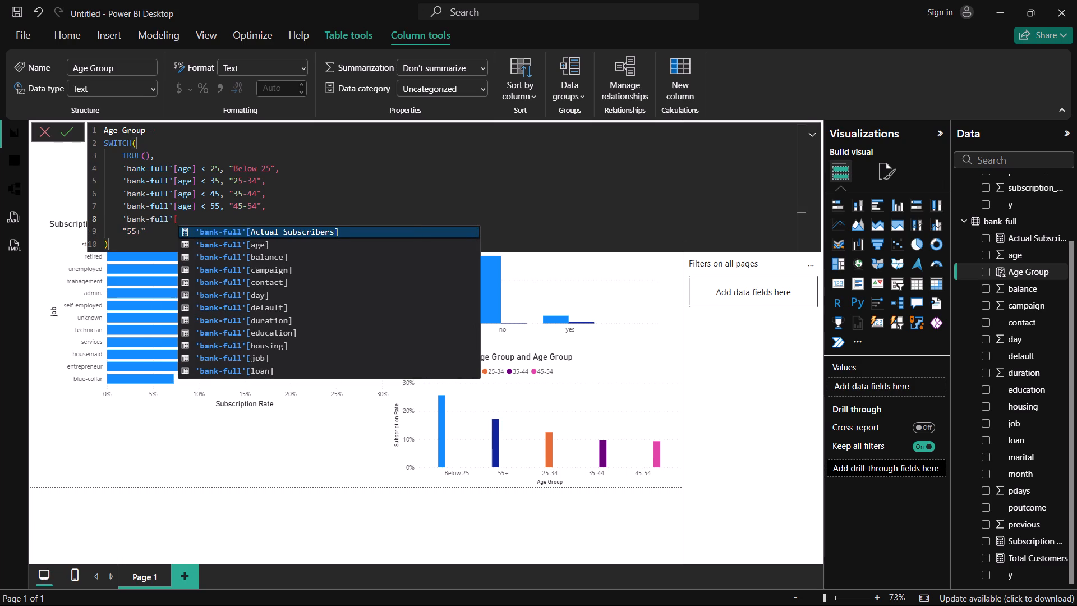
{"action": "key", "text": "Down"}
{"action": "key", "text": "Down"}
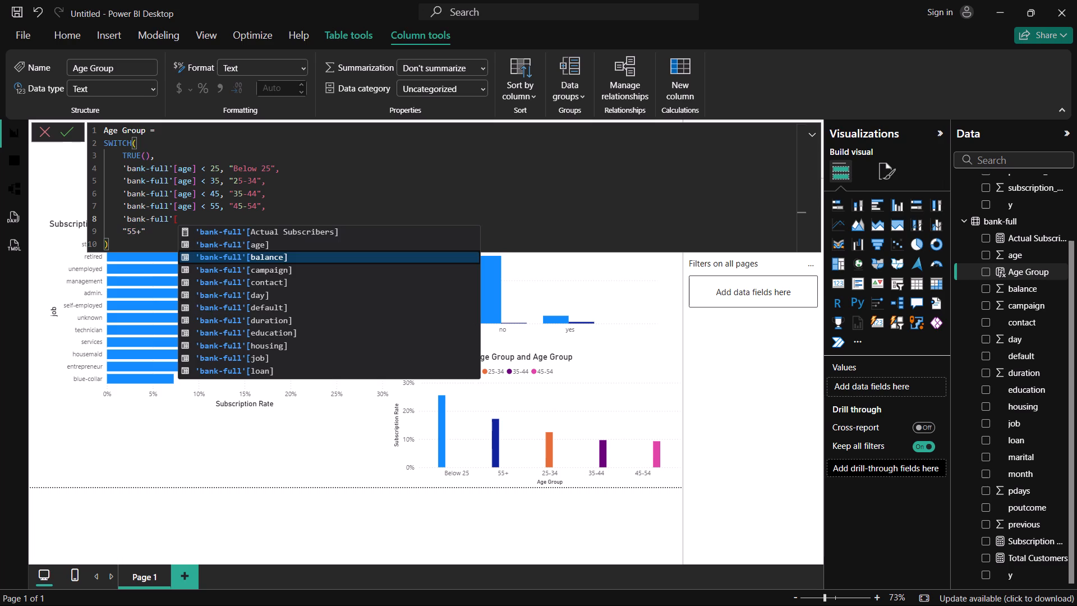
{"action": "key", "text": "Up"}
{"action": "key", "text": "Return"}
{"action": "key", "text": "space"}
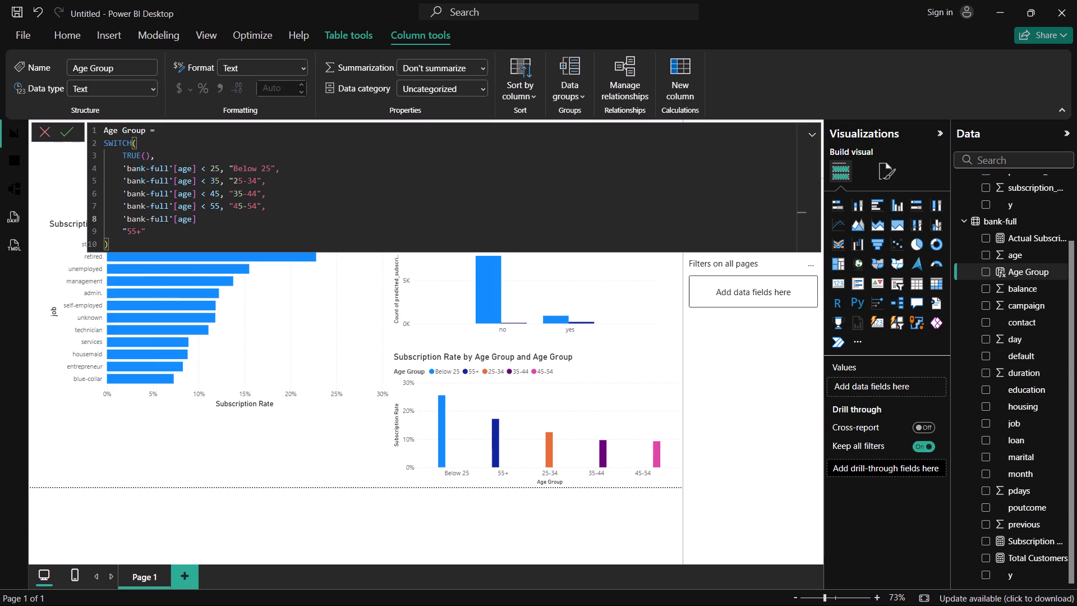
{"action": "key", "text": "shift+less"}
{"action": "key", "text": "space"}
{"action": "type", "text": "65"}
Give the new under-65 condition the result "55-65" and commit the Age Group formula.
{"action": "type", "text": ","}
{"action": "key", "text": "space"}
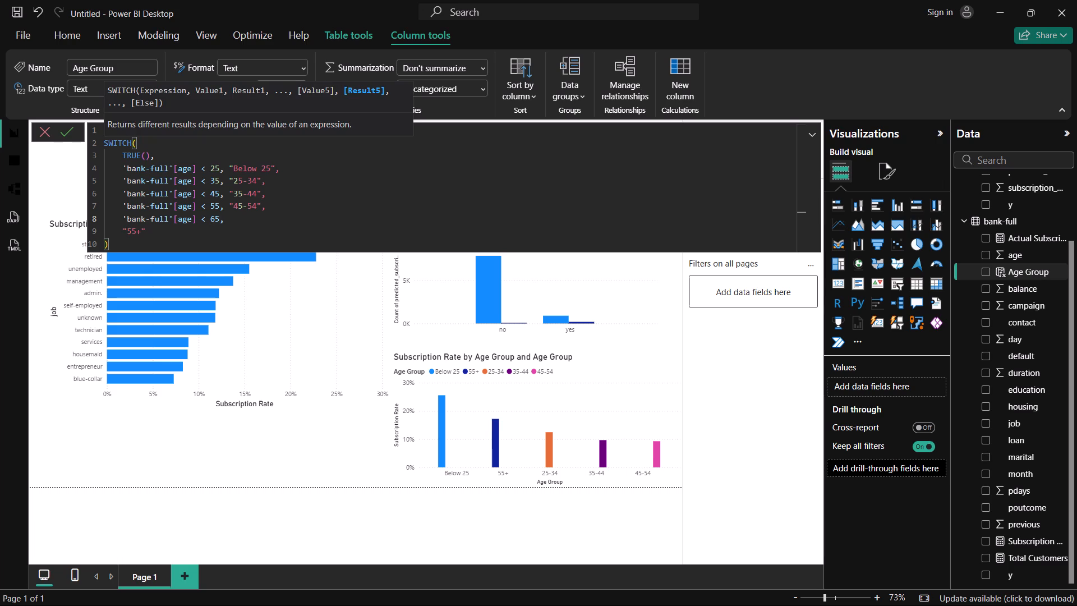
{"action": "key", "text": "shift+quotedbl"}
{"action": "type", "text": "56"}
{"action": "key", "text": "BackSpace"}
{"action": "key", "text": "BackSpace"}
{"action": "type", "text": "65"}
{"action": "key", "text": "minus"}
{"action": "key", "text": "BackSpace"}
{"action": "key", "text": "BackSpace"}
{"action": "key", "text": "BackSpace"}
{"action": "type", "text": "55"}
{"action": "type", "text": "-65"}
{"action": "key", "text": "apostrophe"}
{"action": "key", "text": "BackSpace"}
{"action": "key", "text": "shift+quotedbl"}
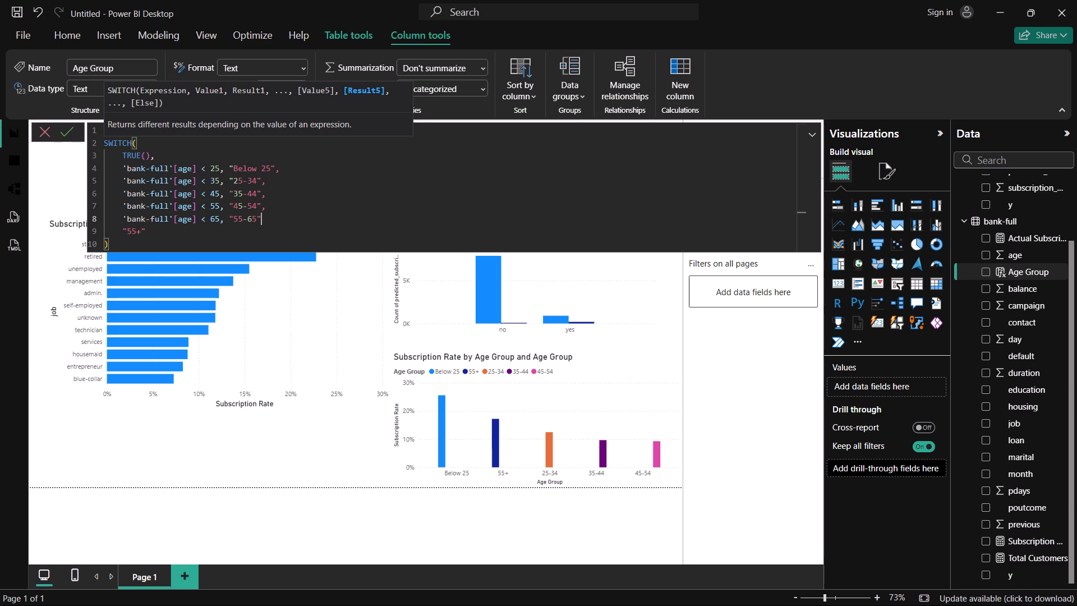
{"action": "key", "text": "comma"}
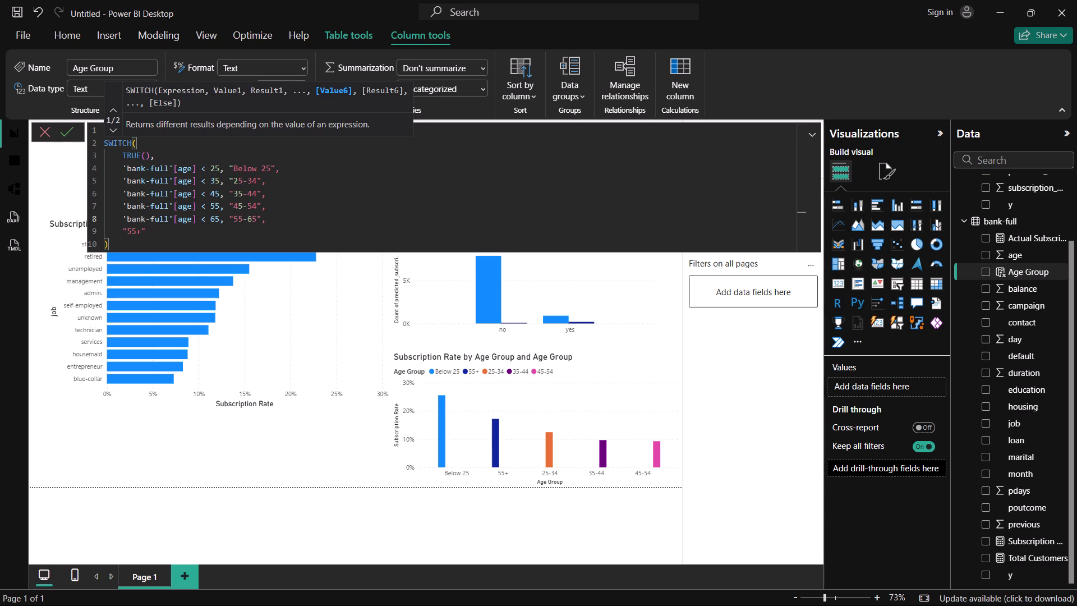
{"action": "key", "text": "Return"}
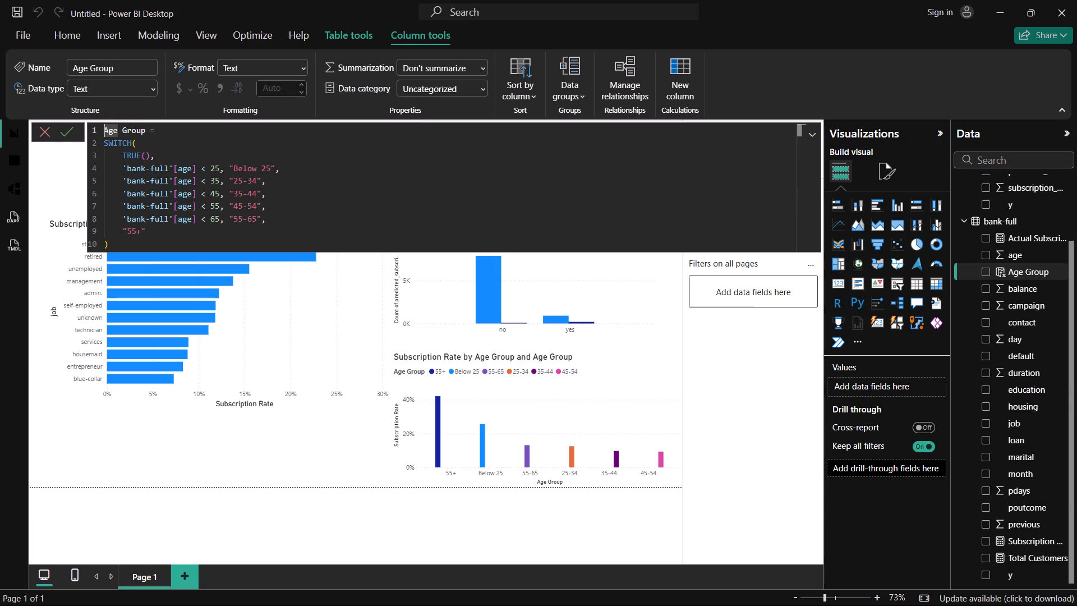
{"action": "left_click", "coordinate": [304, 443]}
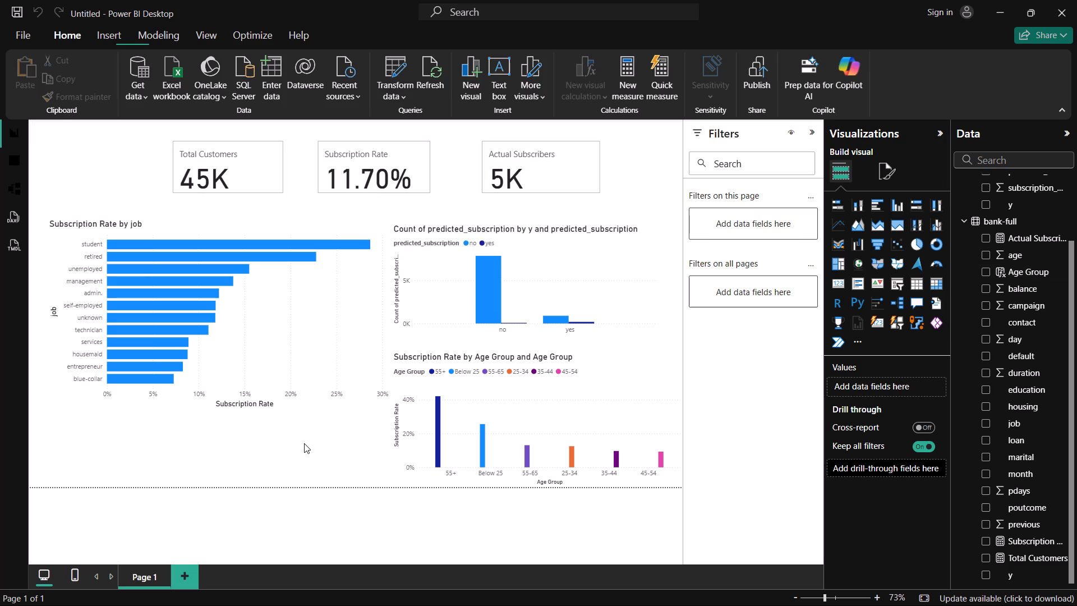
Resize the age group chart to be shorter, ending above the page's bottom boundary, and slightly wider toward the Subscription Rate by job chart.
{"action": "left_click", "coordinate": [626, 449]}
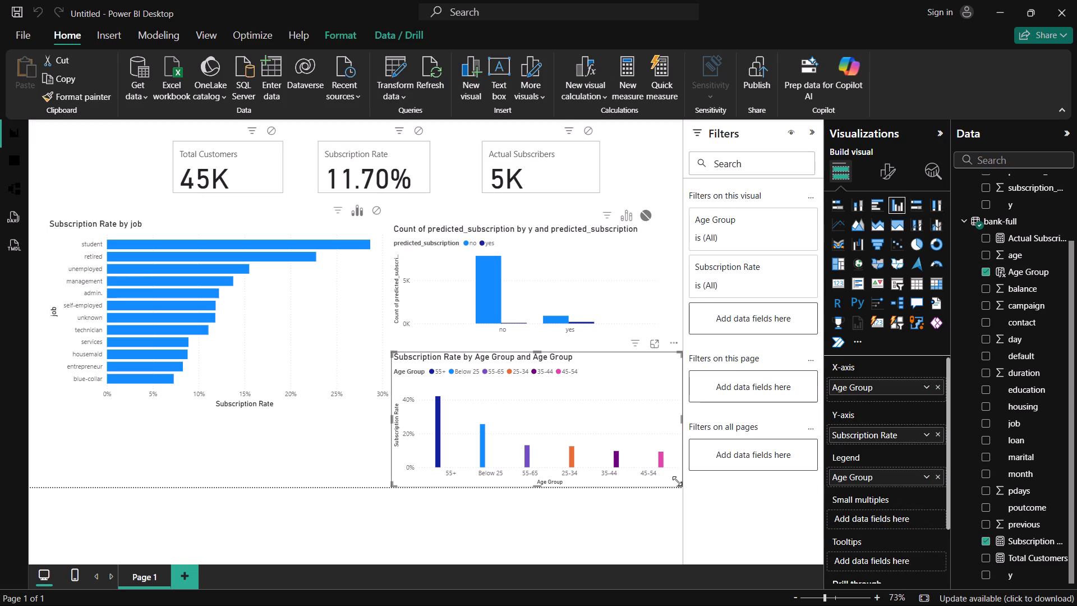
{"action": "left_click_drag", "start_coordinate": [677, 481], "coordinate": [684, 483]}
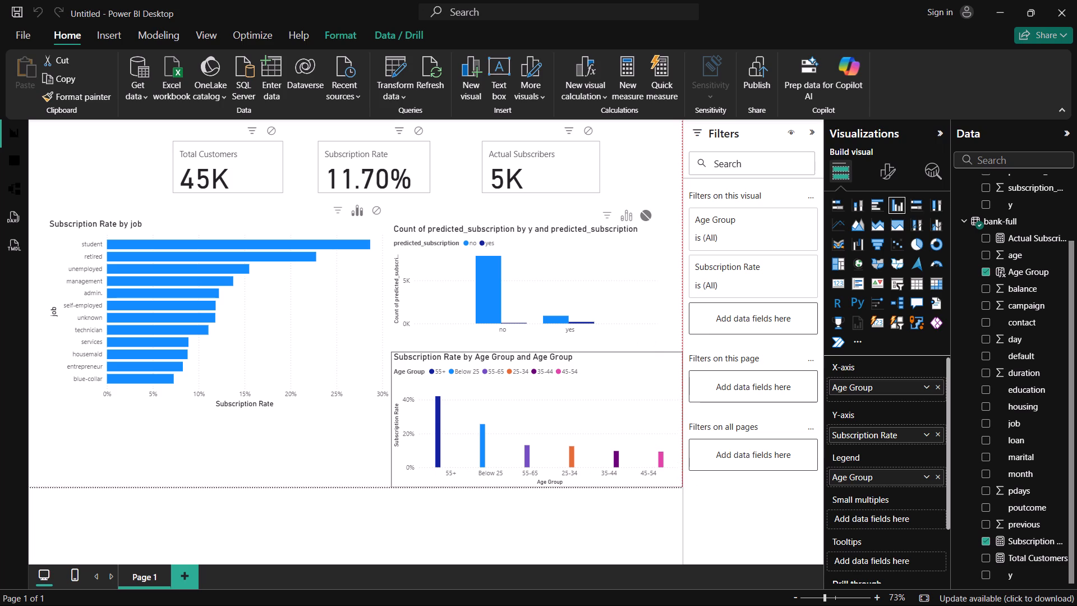
{"action": "left_click_drag", "start_coordinate": [684, 483], "coordinate": [682, 483]}
{"action": "left_click_drag", "start_coordinate": [681, 486], "coordinate": [694, 489]}
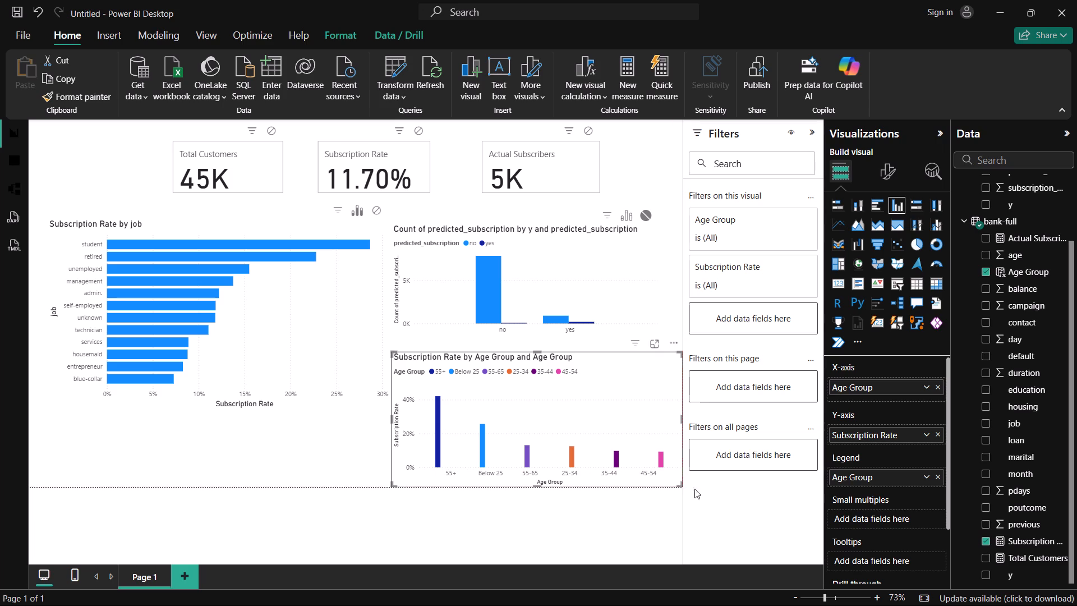
{"action": "left_click_drag", "start_coordinate": [694, 489], "coordinate": [716, 490]}
{"action": "left_click_drag", "start_coordinate": [391, 485], "coordinate": [306, 476]}
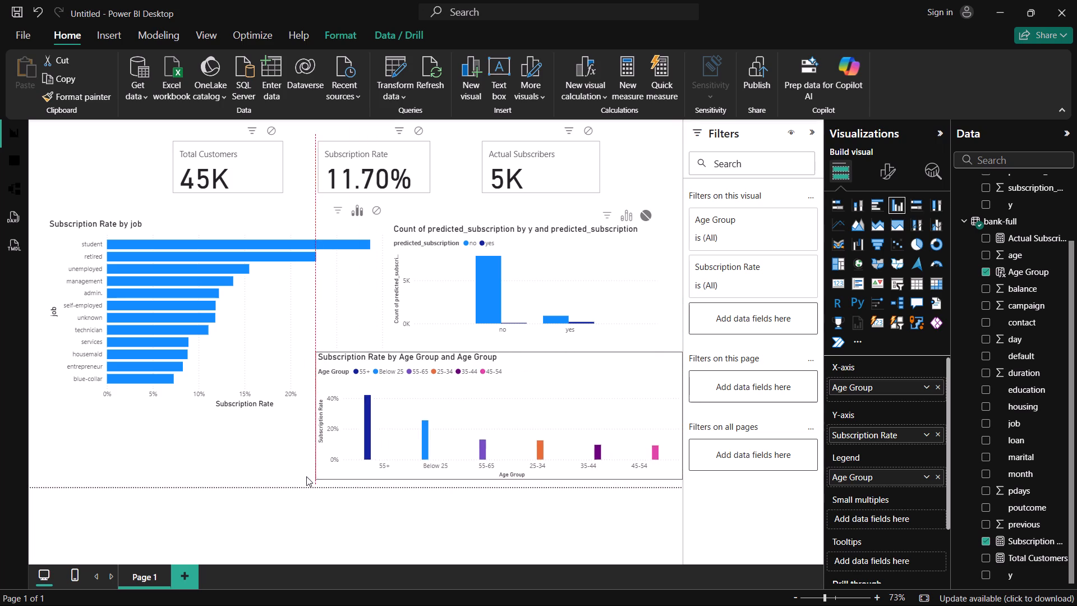
{"action": "left_click_drag", "start_coordinate": [306, 476], "coordinate": [320, 473]}
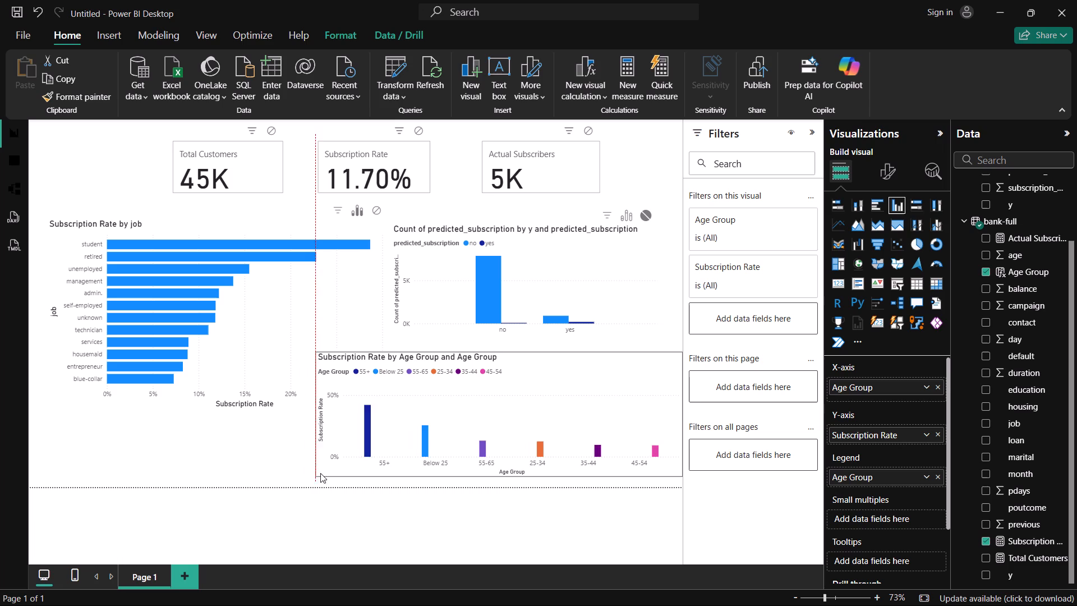
{"action": "left_click_drag", "start_coordinate": [320, 473], "coordinate": [386, 456]}
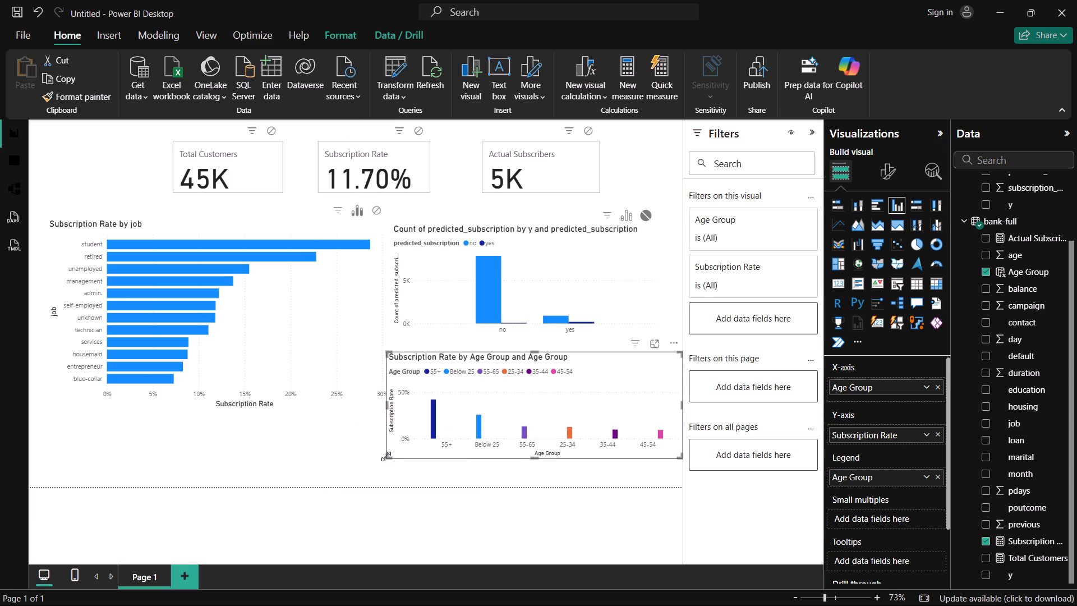
{"action": "left_click", "coordinate": [432, 471]}
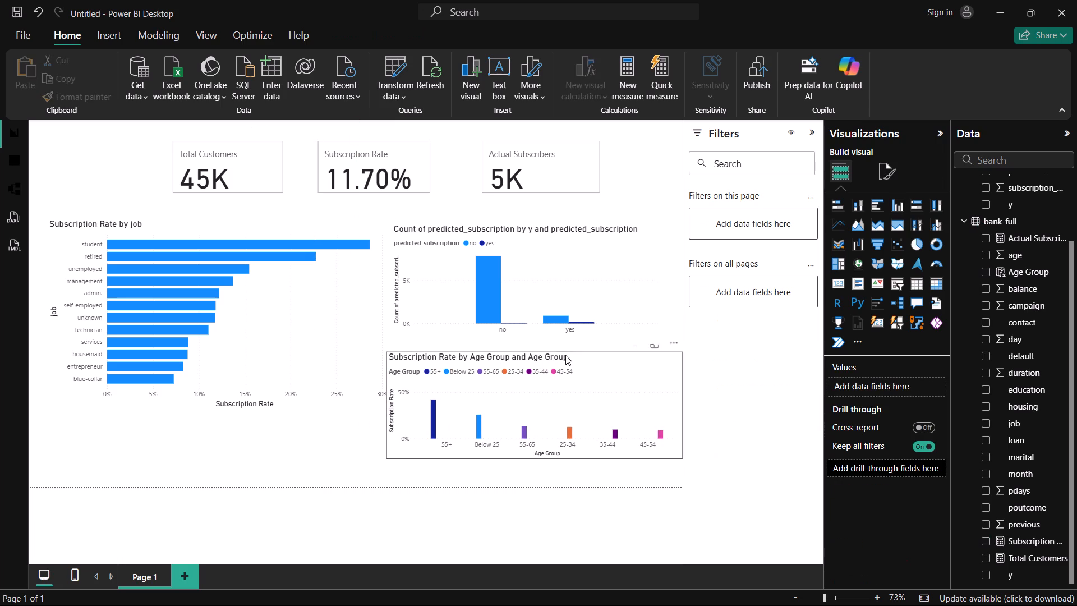
Move the age group chart down slightly to leave more space beneath the predicted subscription chart.
{"action": "left_click_drag", "start_coordinate": [628, 367], "coordinate": [633, 378]}
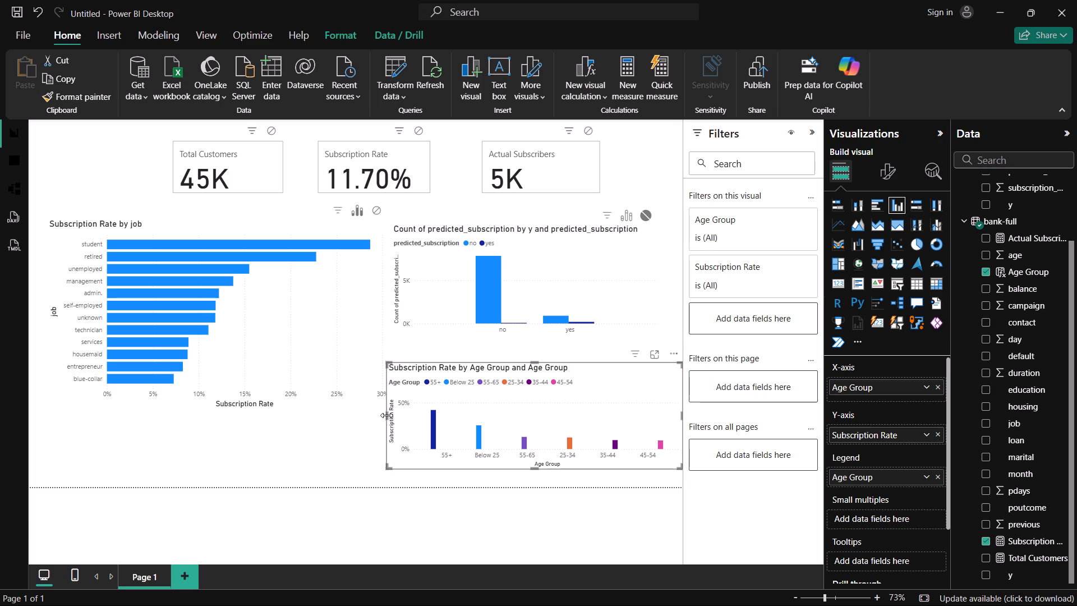
Narrow the age group chart slightly on the side facing the job chart, lining its edge up with the predicted subscription chart above.
{"action": "left_click_drag", "start_coordinate": [386, 415], "coordinate": [394, 414]}
{"action": "left_click", "coordinate": [347, 457]}
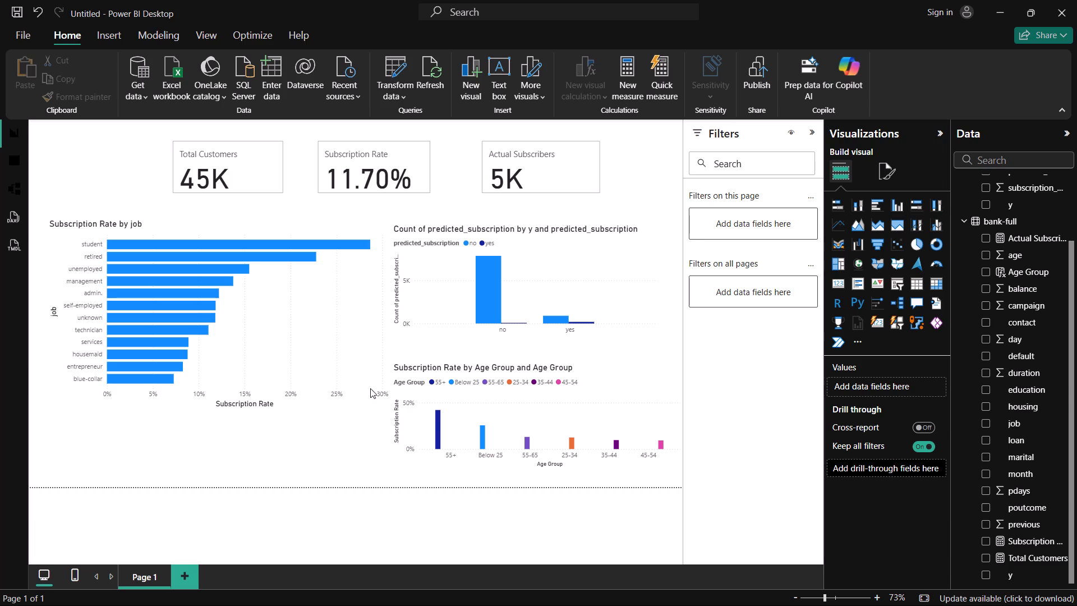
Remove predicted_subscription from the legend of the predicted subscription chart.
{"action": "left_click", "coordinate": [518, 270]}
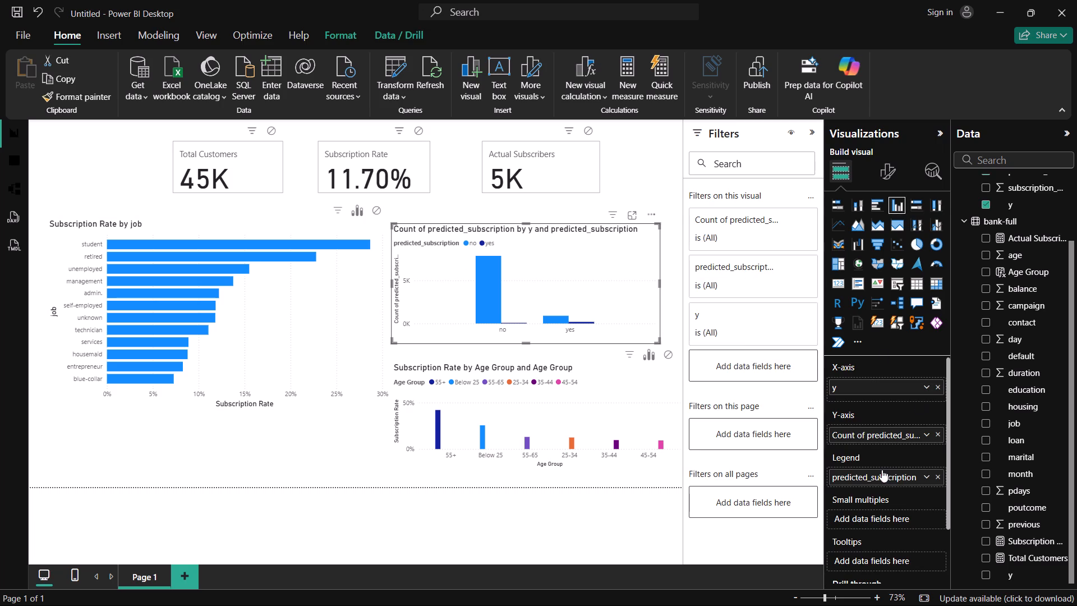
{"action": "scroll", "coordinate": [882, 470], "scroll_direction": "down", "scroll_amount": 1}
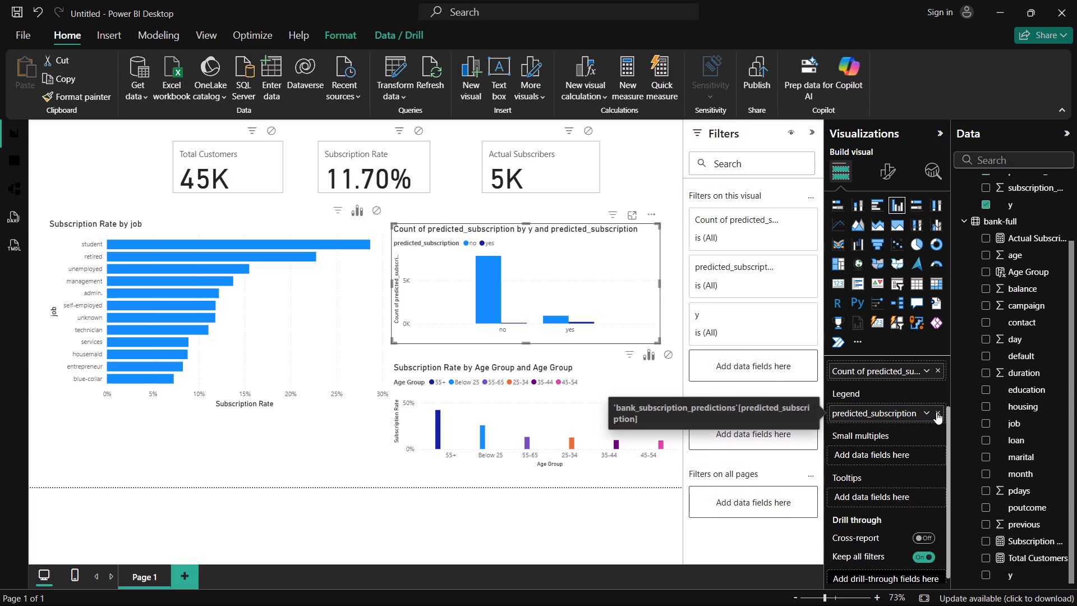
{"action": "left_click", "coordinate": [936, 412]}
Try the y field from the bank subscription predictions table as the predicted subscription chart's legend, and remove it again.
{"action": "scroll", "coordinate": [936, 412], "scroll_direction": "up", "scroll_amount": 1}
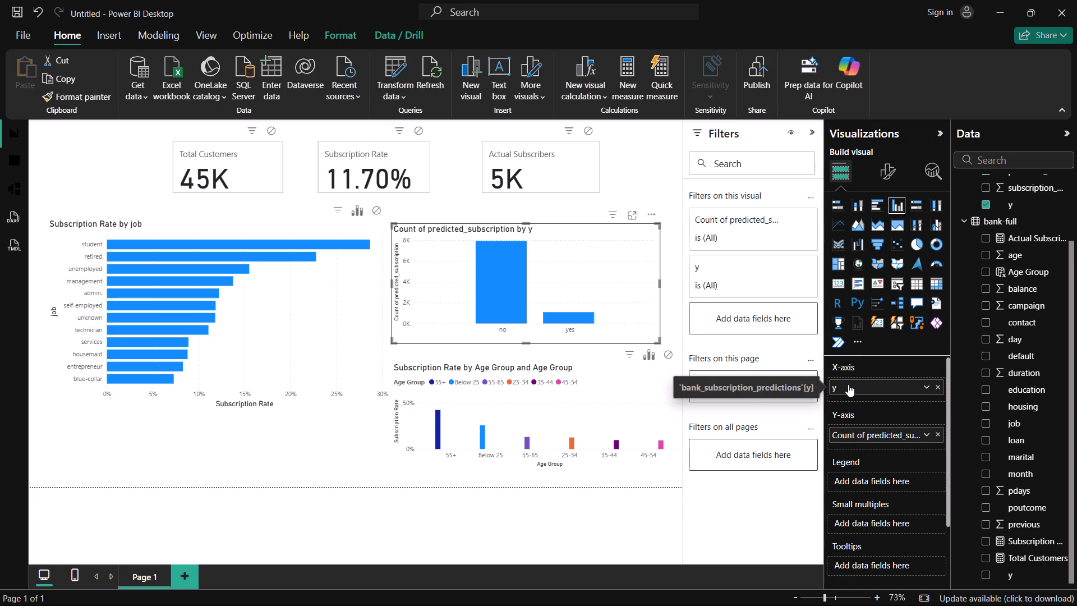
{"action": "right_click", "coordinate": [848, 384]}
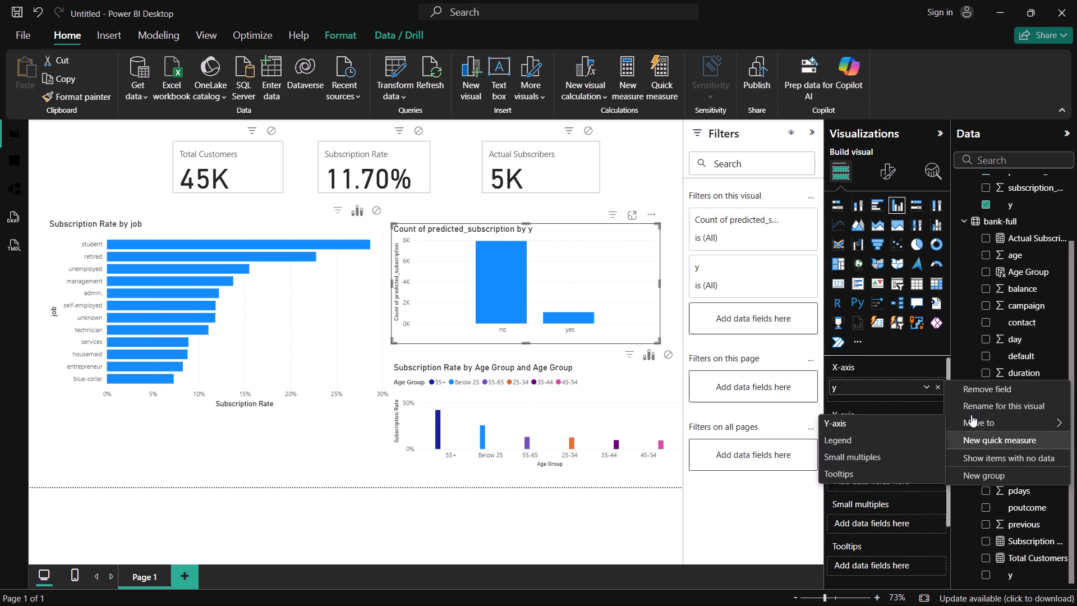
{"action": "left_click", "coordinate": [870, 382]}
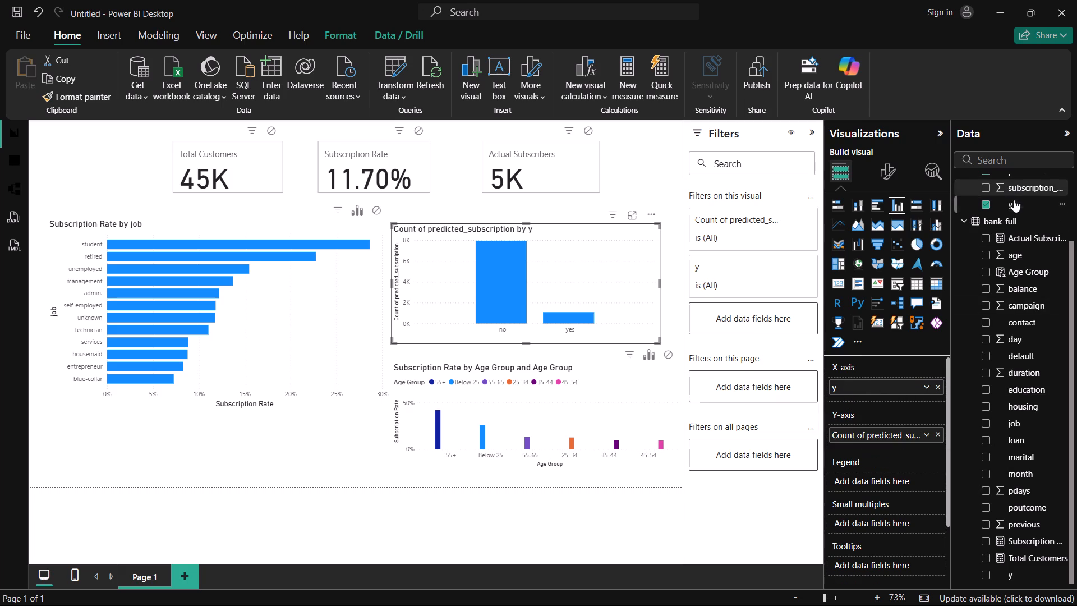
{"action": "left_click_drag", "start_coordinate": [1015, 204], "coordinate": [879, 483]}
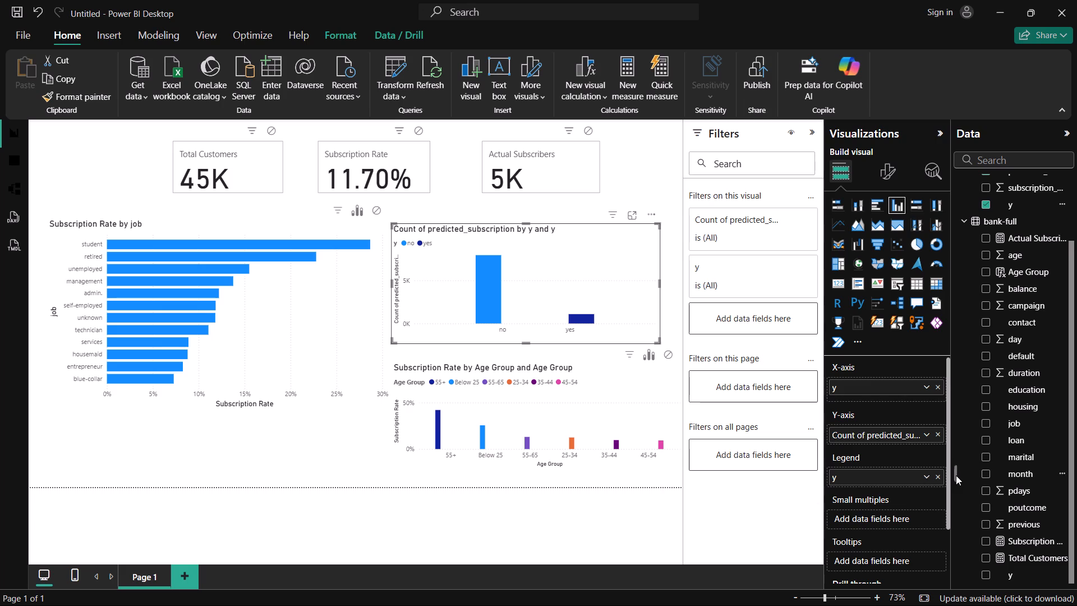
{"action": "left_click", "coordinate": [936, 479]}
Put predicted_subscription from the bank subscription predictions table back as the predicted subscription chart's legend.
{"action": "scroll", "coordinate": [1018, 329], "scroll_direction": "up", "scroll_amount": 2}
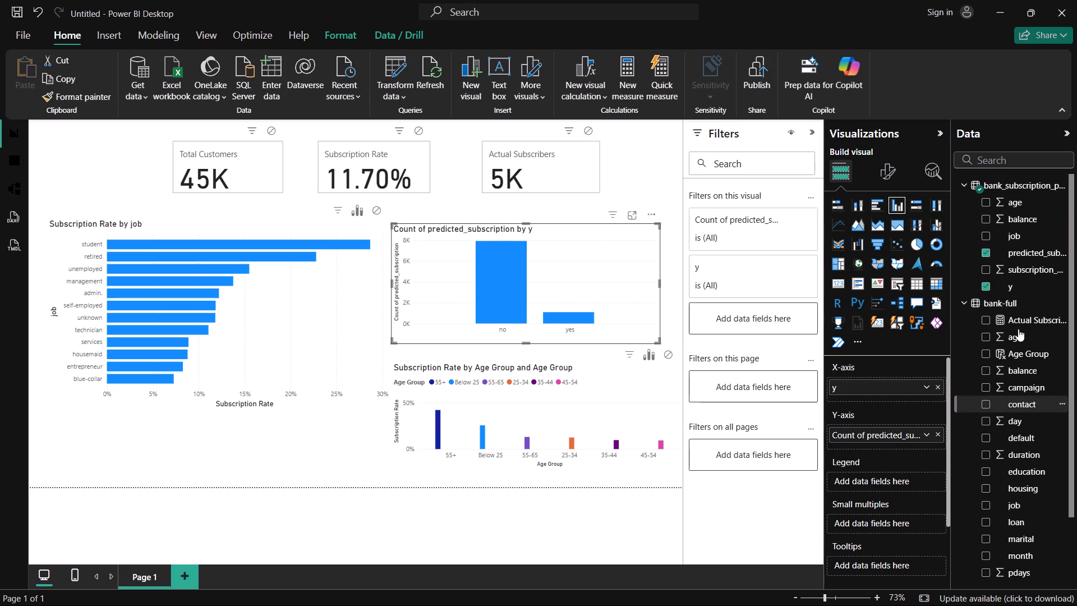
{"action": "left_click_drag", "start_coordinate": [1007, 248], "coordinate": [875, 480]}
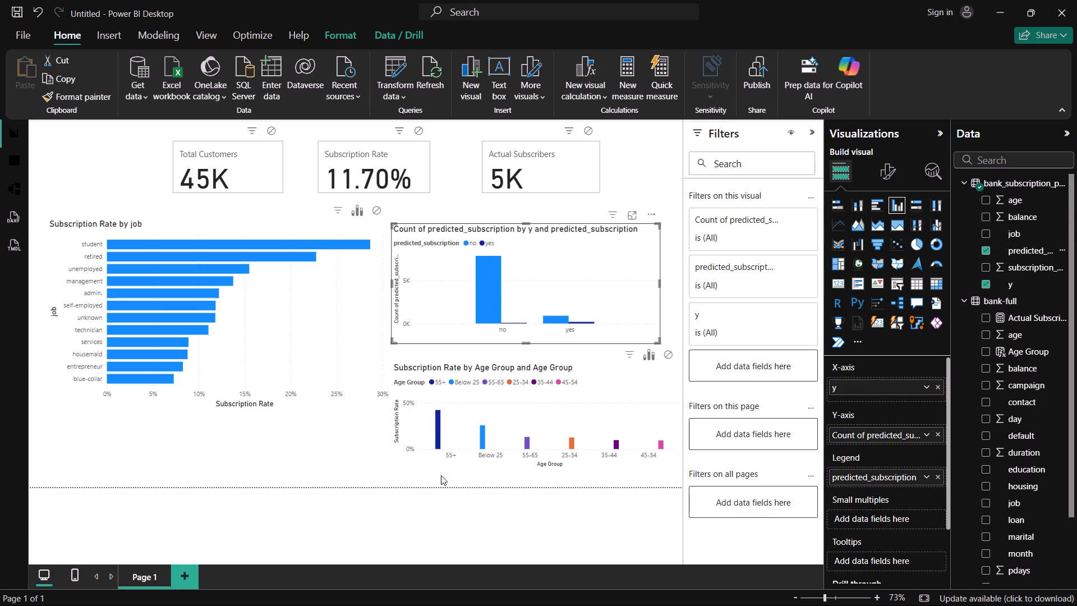
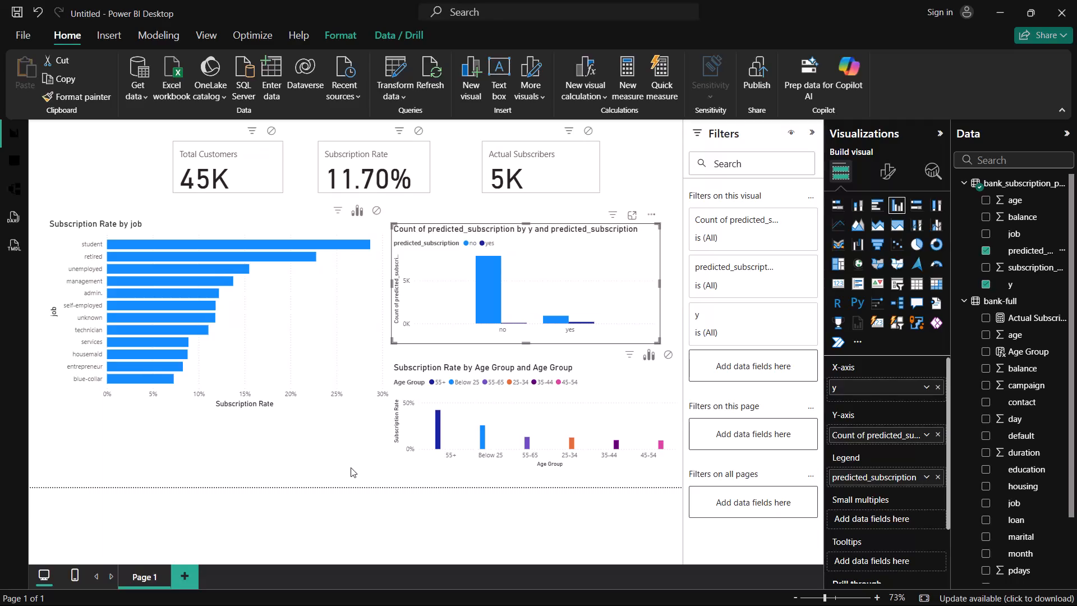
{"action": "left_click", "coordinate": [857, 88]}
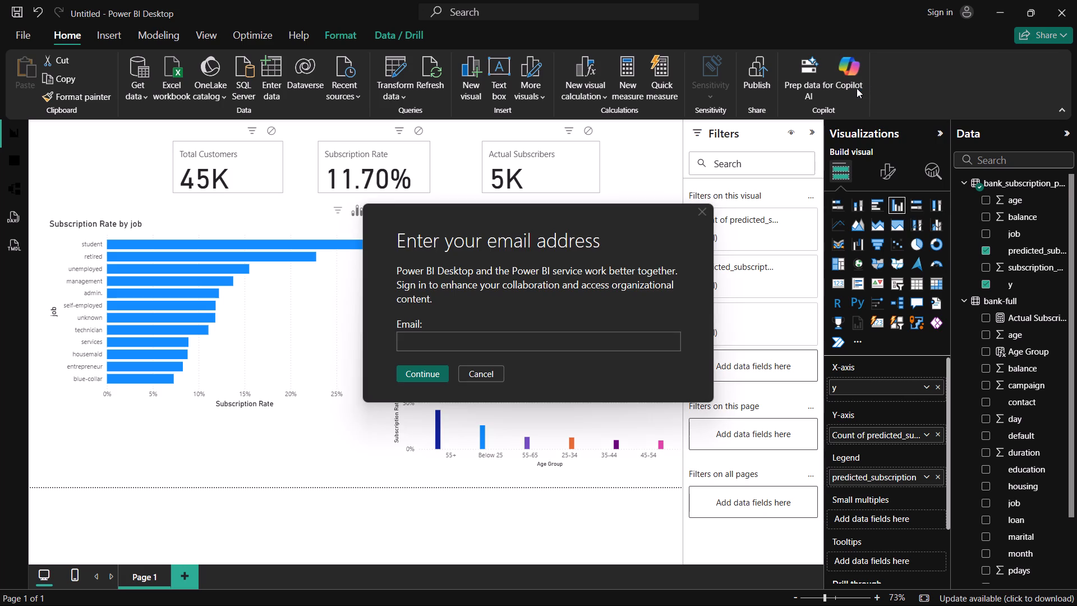
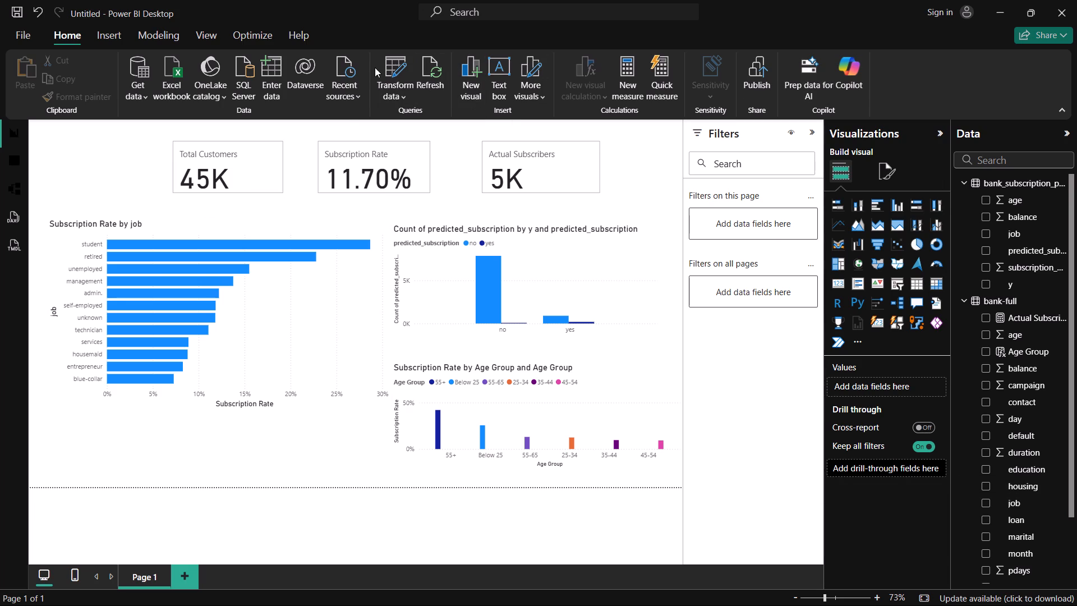
Show the available colour themes for the bank subscription report.
{"action": "left_click", "coordinate": [202, 41]}
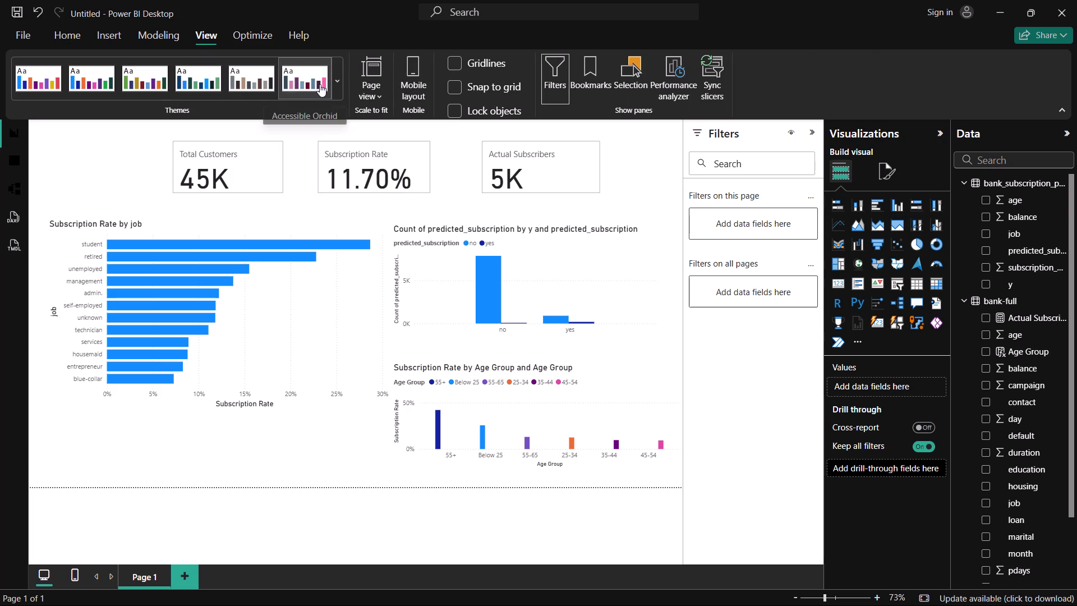
Examine the current theme's customization settings, including the advanced element colours, and close them without applying anything.
{"action": "left_click", "coordinate": [340, 87]}
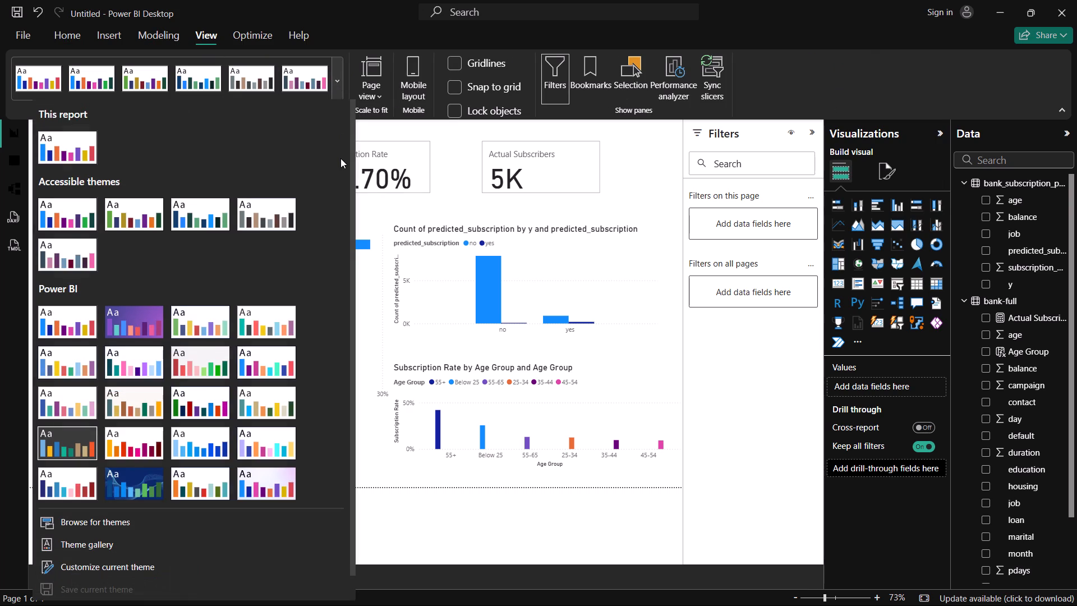
{"action": "scroll", "coordinate": [140, 293], "scroll_direction": "down", "scroll_amount": 2}
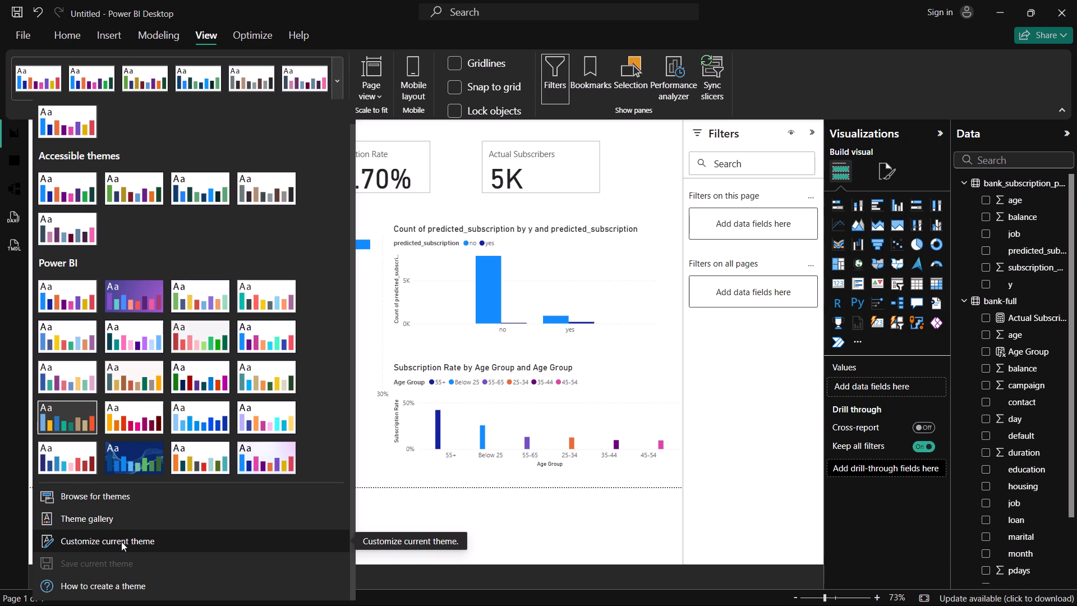
{"action": "left_click", "coordinate": [112, 540]}
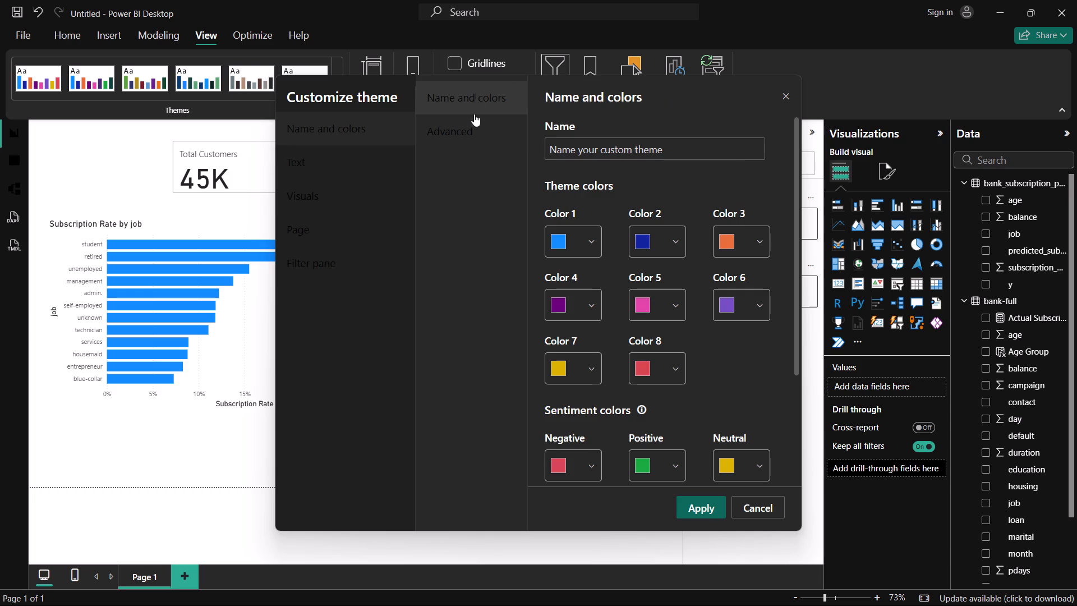
{"action": "left_click", "coordinate": [477, 146]}
{"action": "scroll", "coordinate": [584, 228], "scroll_direction": "down", "scroll_amount": 1}
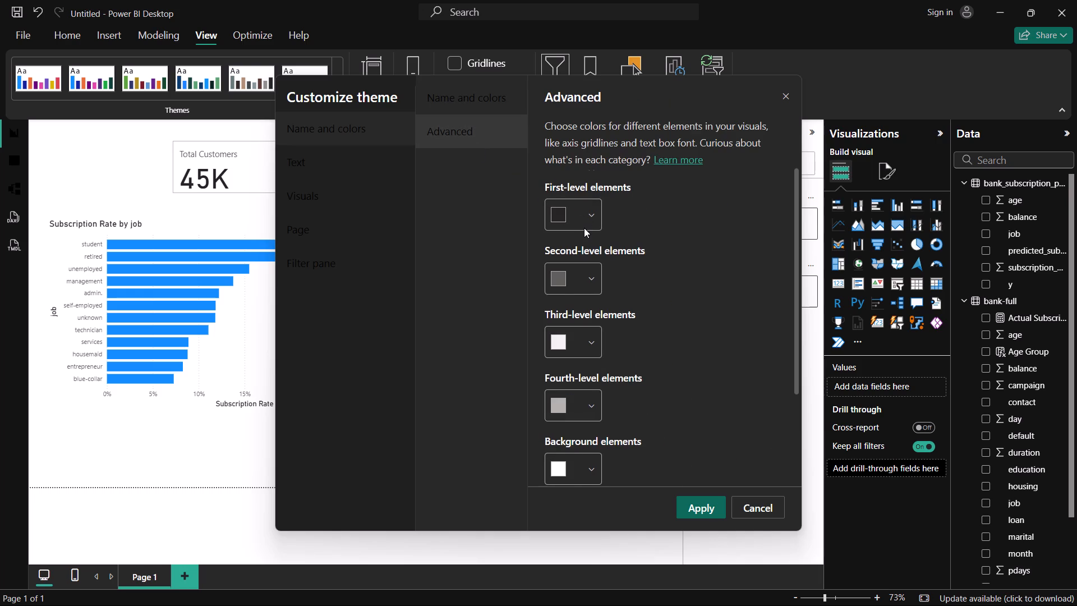
{"action": "scroll", "coordinate": [584, 228], "scroll_direction": "down", "scroll_amount": 2}
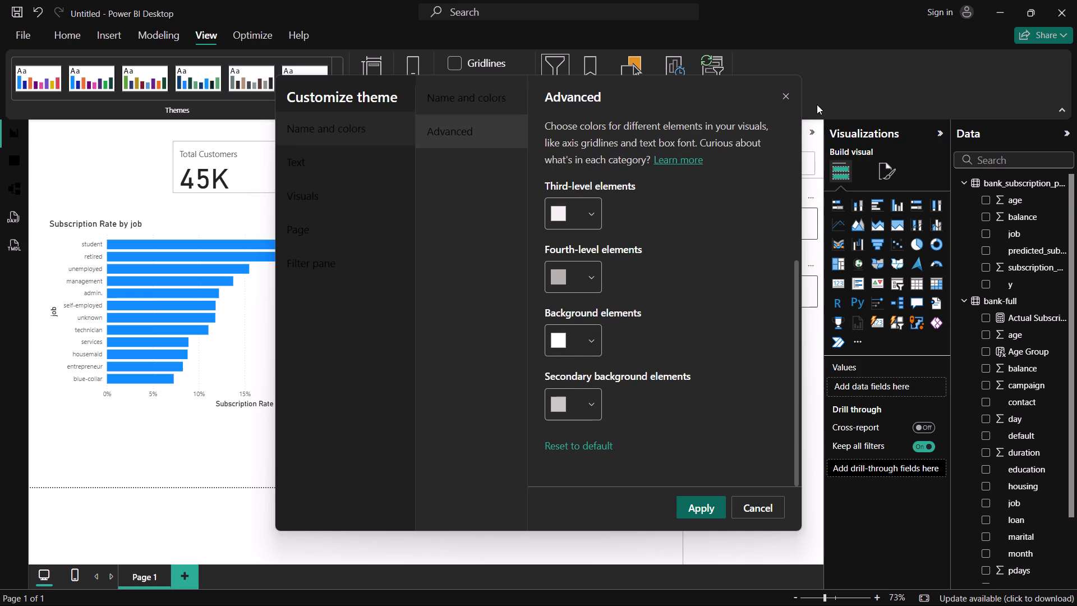
{"action": "left_click", "coordinate": [782, 102]}
{"action": "left_click", "coordinate": [781, 88]}
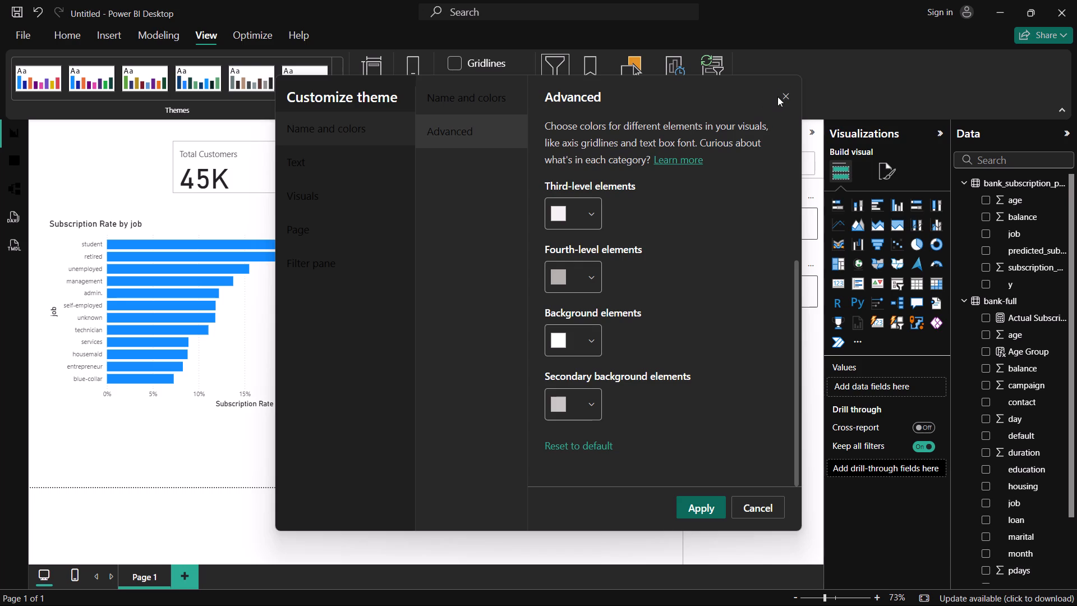
{"action": "left_click", "coordinate": [788, 93]}
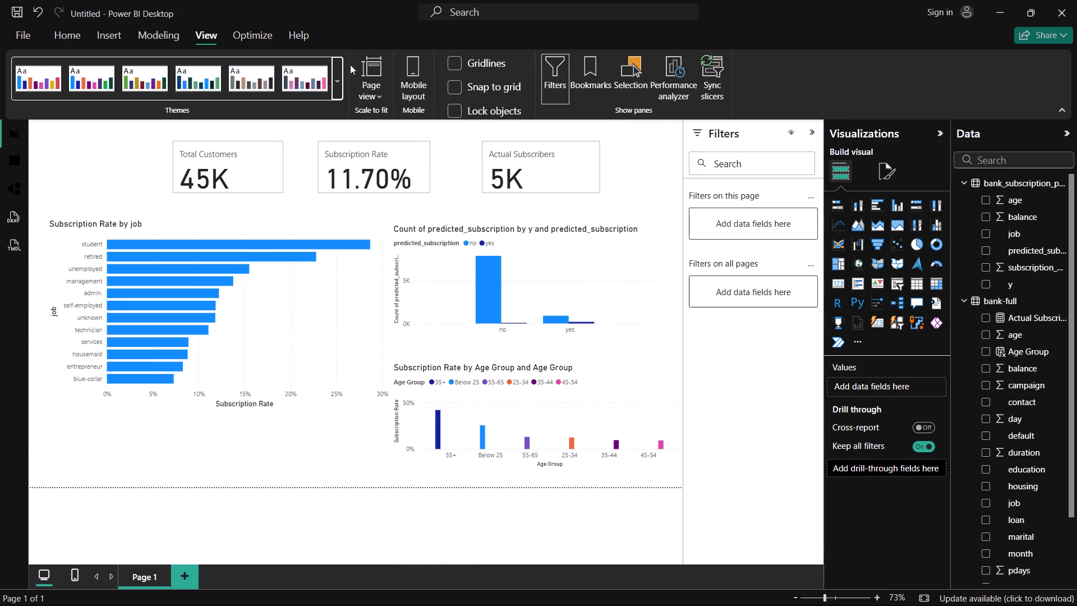
Set the report's page view to Fit to page.
{"action": "left_click", "coordinate": [378, 69]}
{"action": "left_click", "coordinate": [392, 120]}
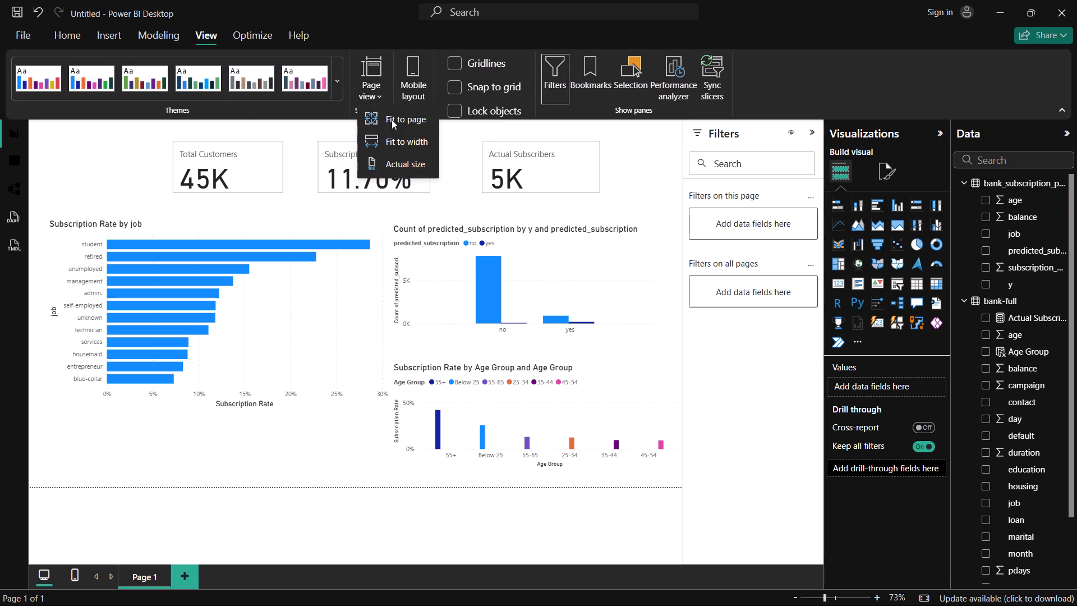
Auto-create a mobile layout for Page 1, look it over and return to the desktop layout.
{"action": "left_click", "coordinate": [413, 84]}
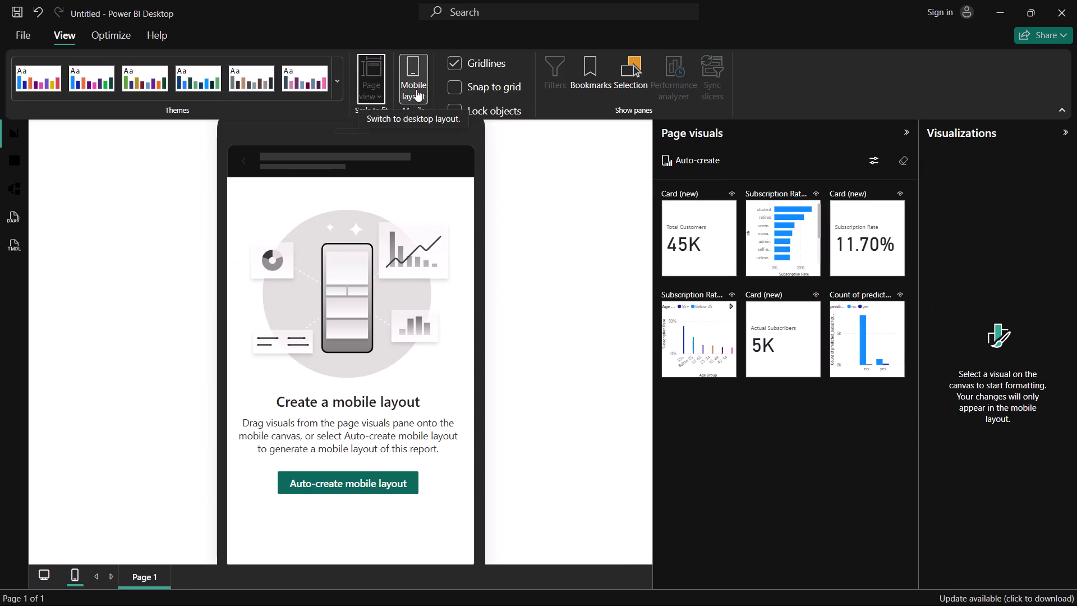
{"action": "left_click", "coordinate": [372, 71]}
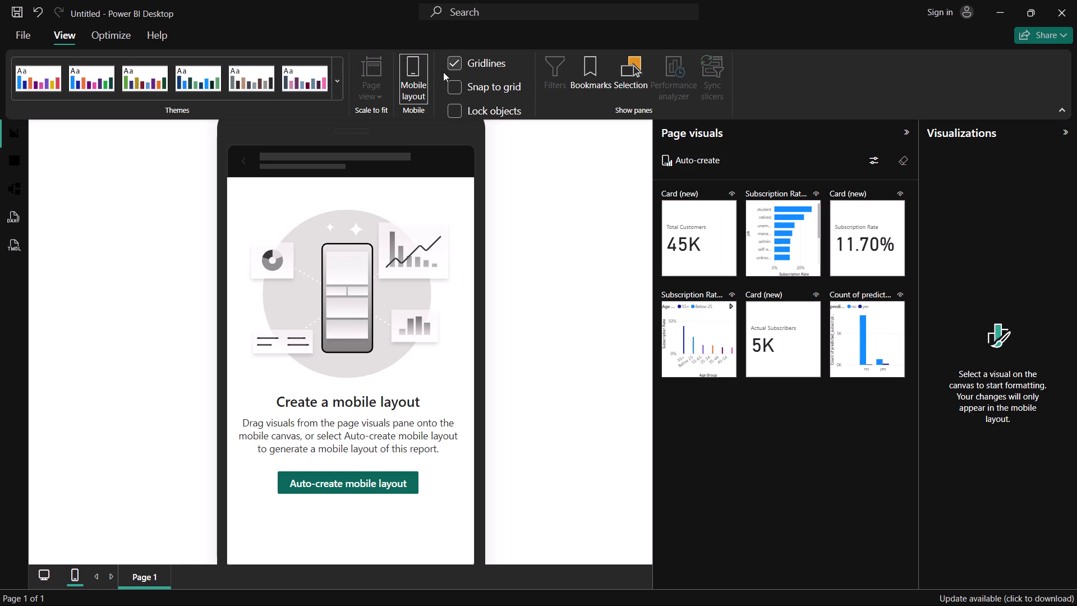
{"action": "left_click", "coordinate": [307, 476]}
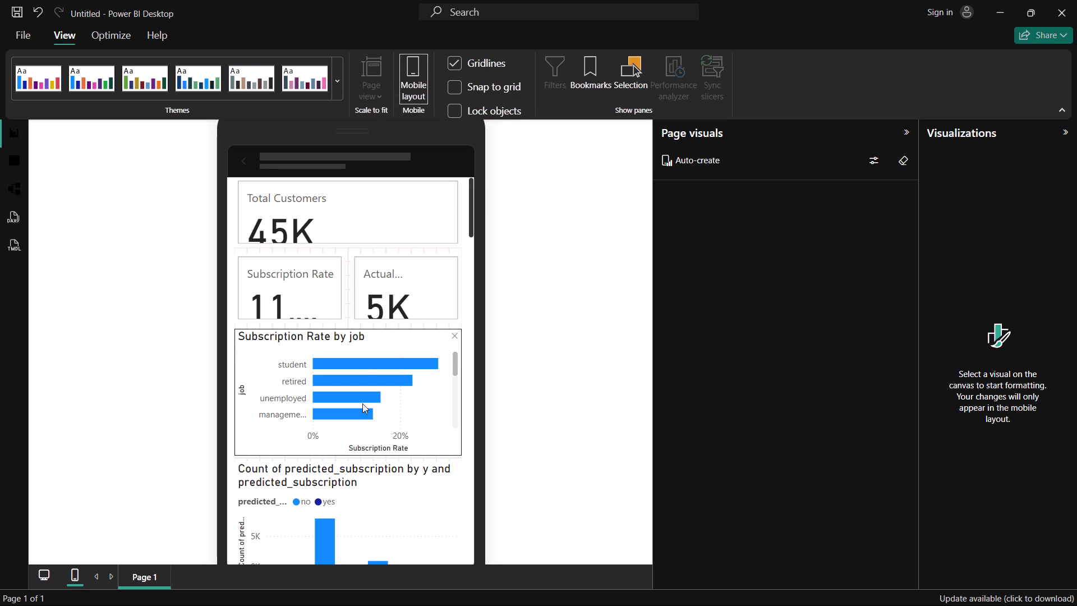
{"action": "scroll", "coordinate": [390, 261], "scroll_direction": "down", "scroll_amount": 1}
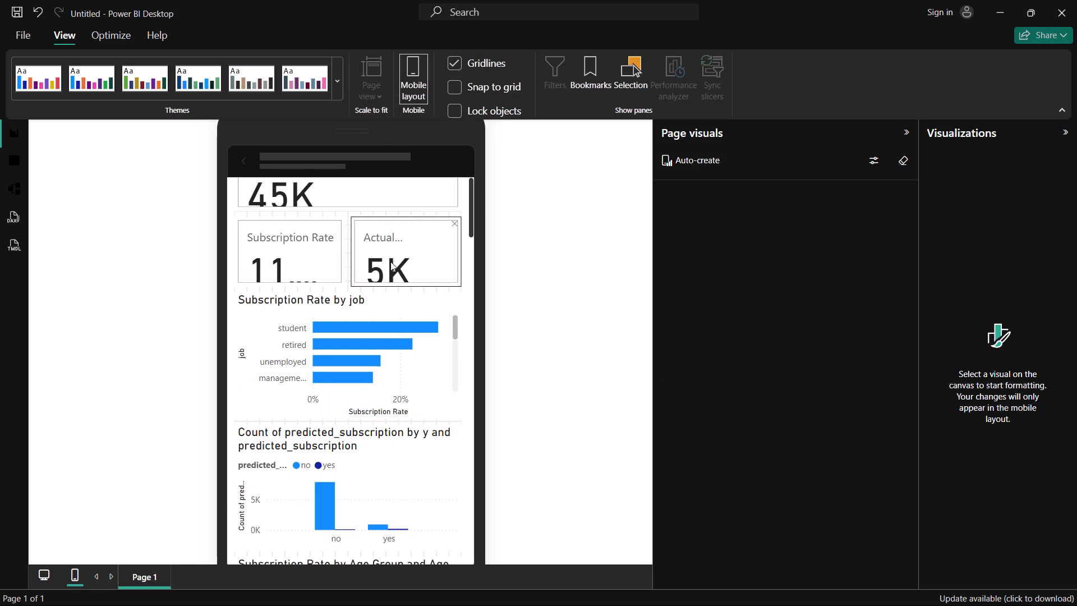
{"action": "scroll", "coordinate": [390, 261], "scroll_direction": "down", "scroll_amount": 3}
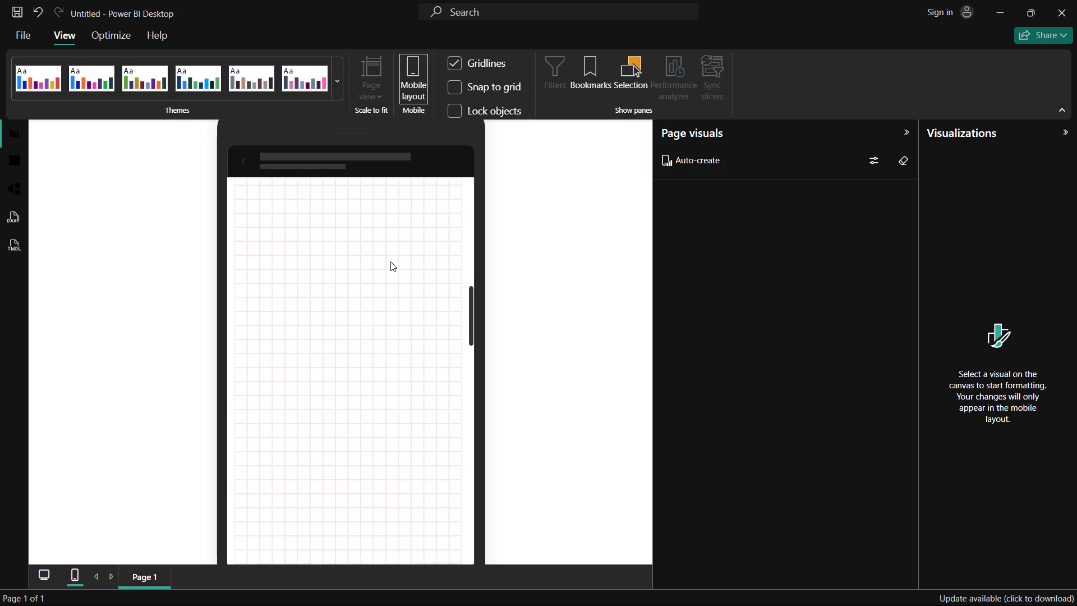
{"action": "scroll", "coordinate": [390, 261], "scroll_direction": "up", "scroll_amount": 6}
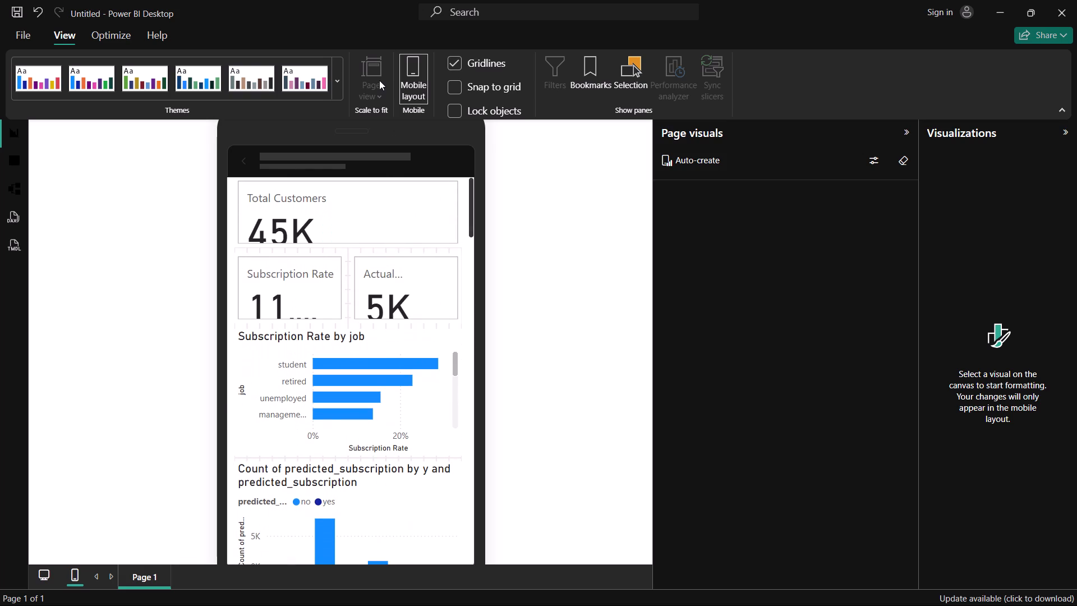
{"action": "left_click", "coordinate": [379, 80]}
{"action": "left_click", "coordinate": [409, 79]}
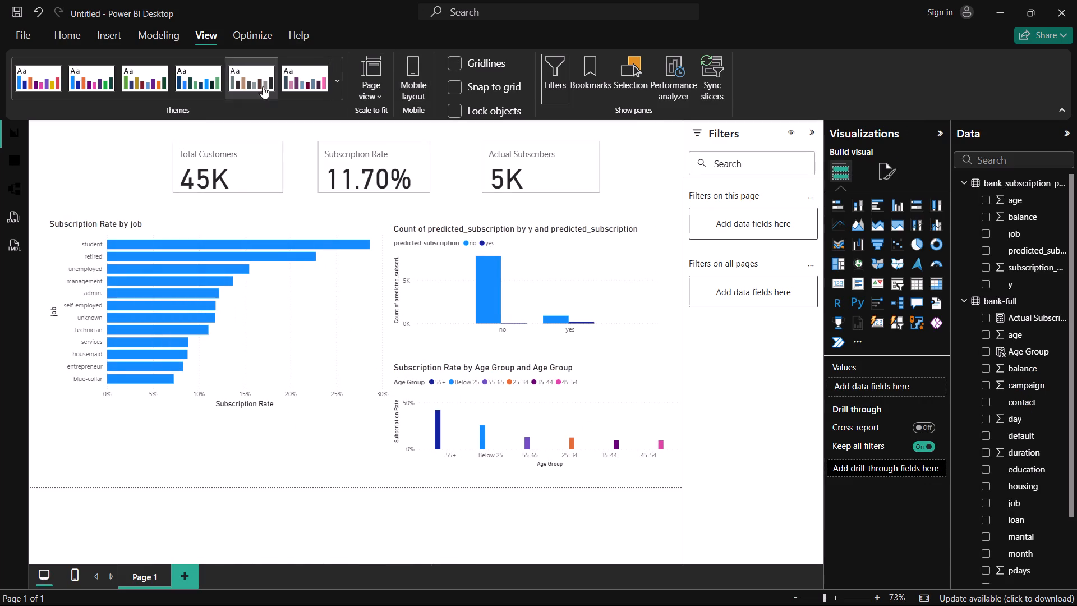
Add an Apply all slicers button to the report page and delete the extra copy.
{"action": "left_click", "coordinate": [241, 34]}
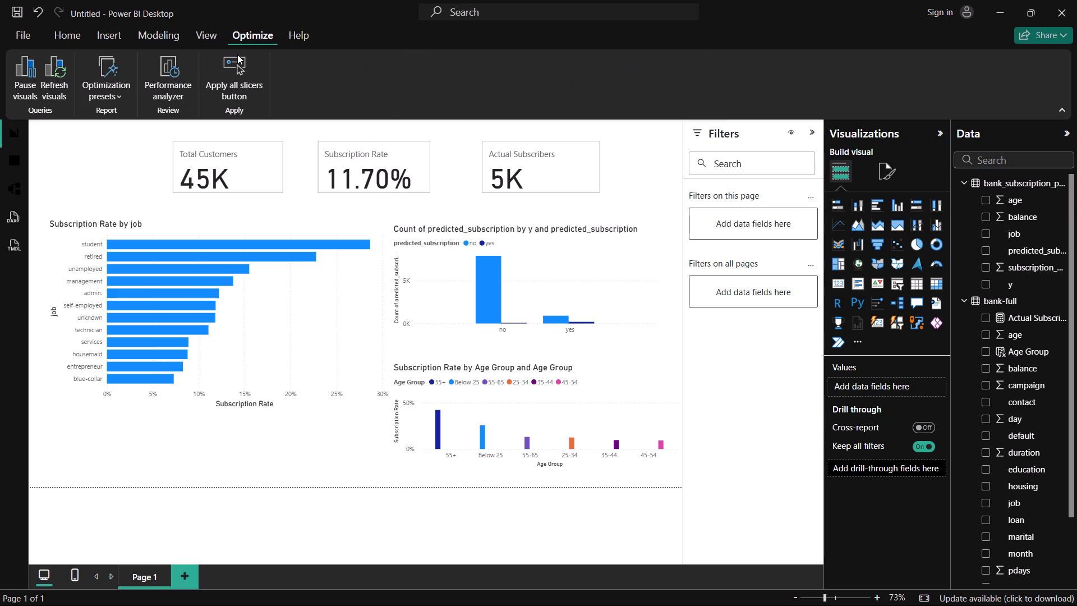
{"action": "left_click", "coordinate": [237, 70]}
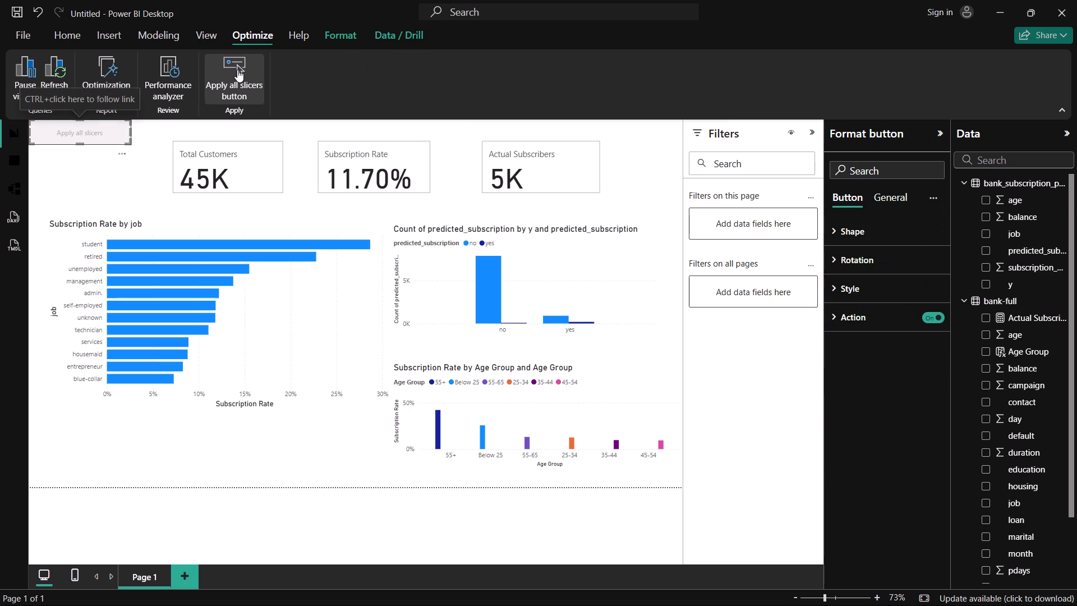
{"action": "left_click", "coordinate": [237, 70]}
{"action": "left_click", "coordinate": [105, 125]}
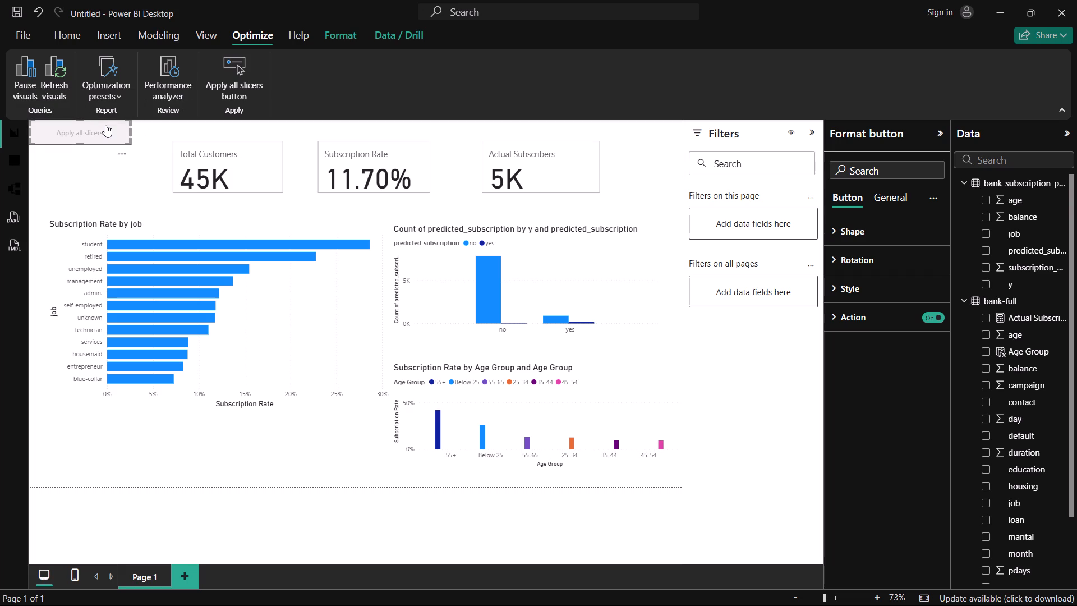
{"action": "key", "text": "Delete"}
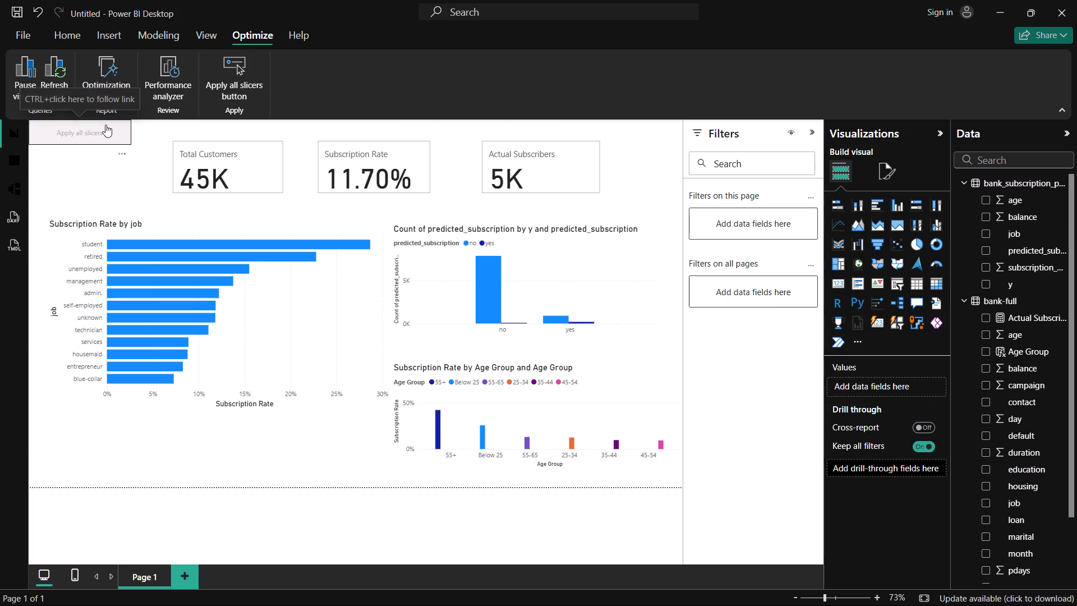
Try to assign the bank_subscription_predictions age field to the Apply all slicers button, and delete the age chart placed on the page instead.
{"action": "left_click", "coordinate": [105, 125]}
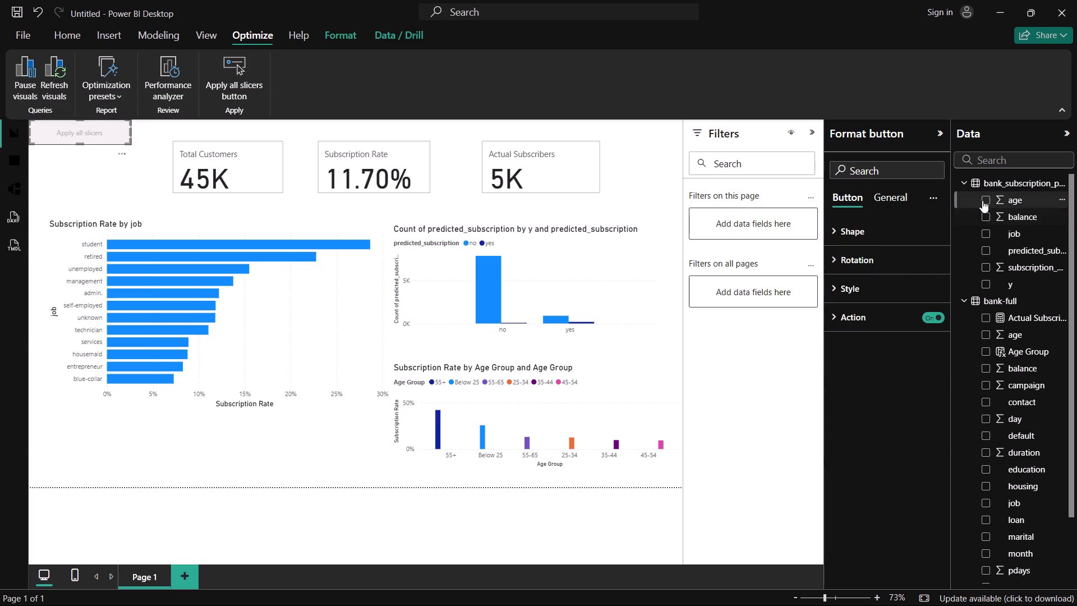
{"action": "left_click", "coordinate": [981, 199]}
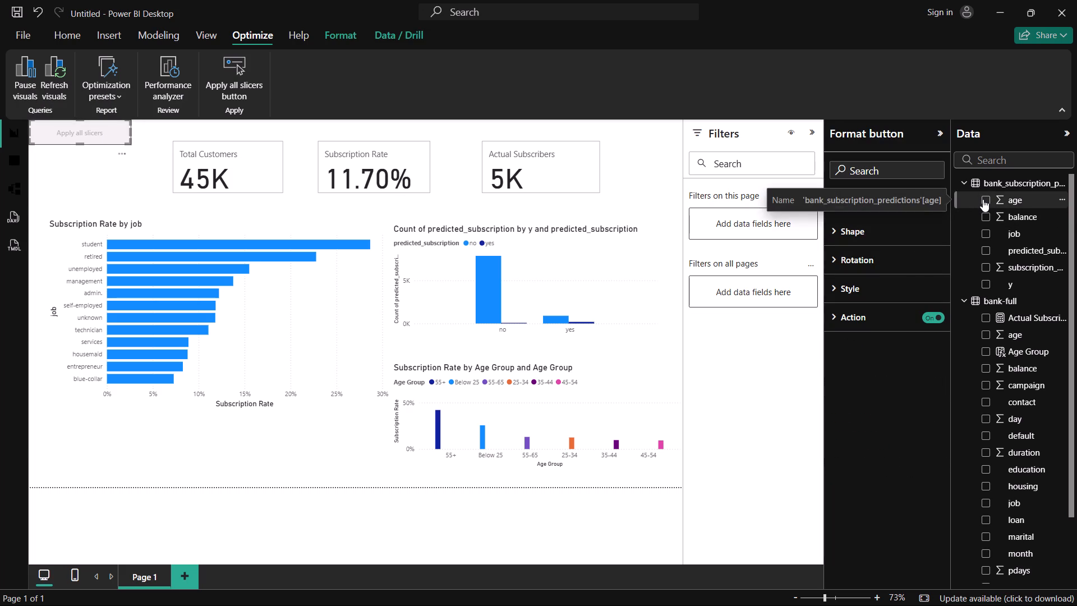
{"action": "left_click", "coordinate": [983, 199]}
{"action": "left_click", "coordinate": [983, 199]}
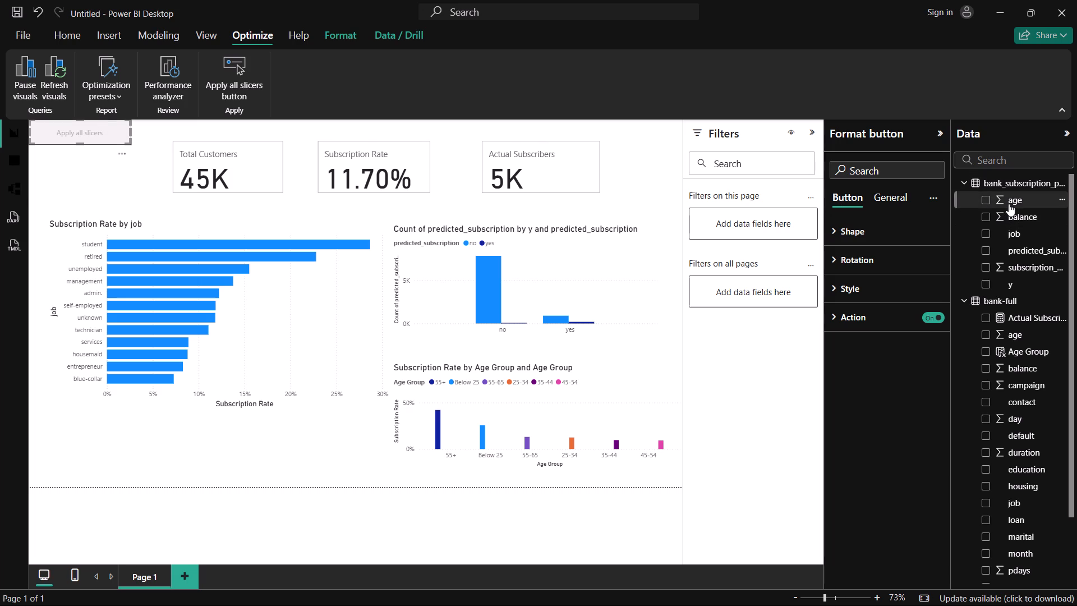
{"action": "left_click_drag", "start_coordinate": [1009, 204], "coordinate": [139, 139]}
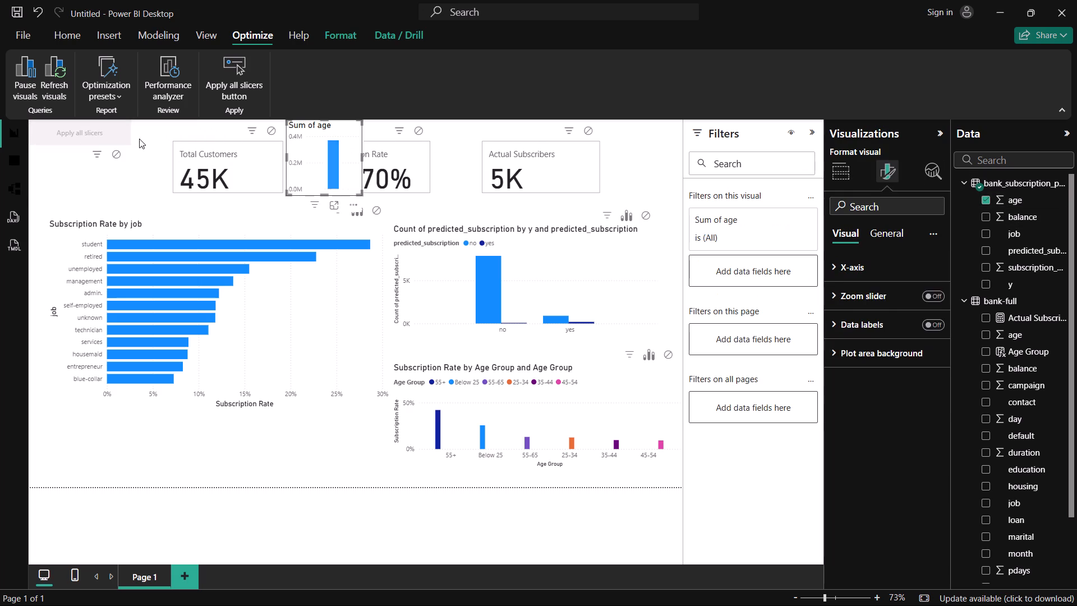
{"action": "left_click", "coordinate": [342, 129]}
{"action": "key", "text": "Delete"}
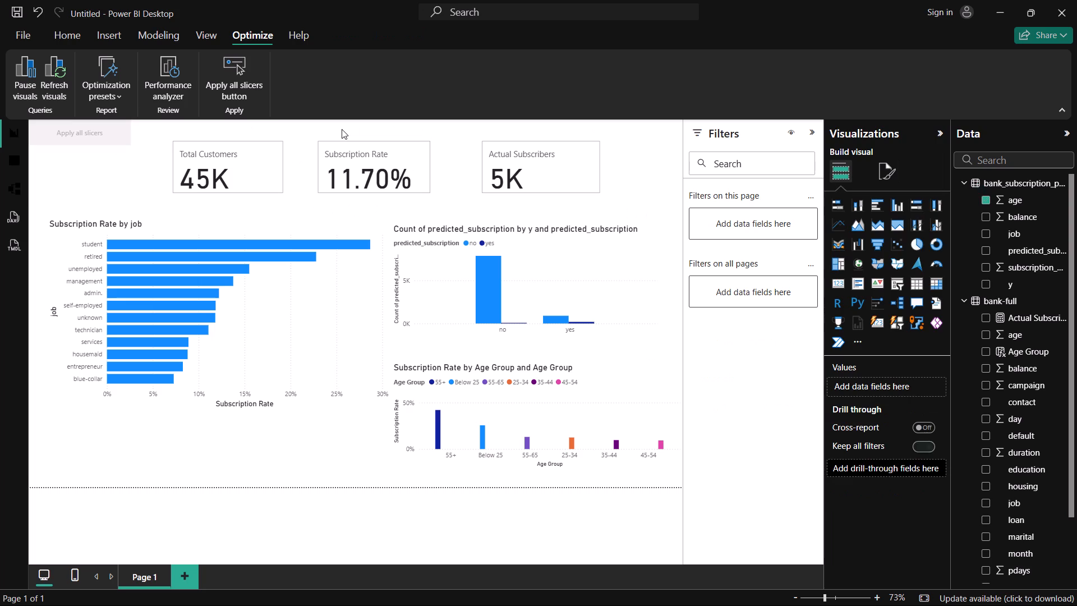
Look through the Apply all slicers button's shape, state and rotation options, and delete the button from the report page.
{"action": "left_click", "coordinate": [67, 134]}
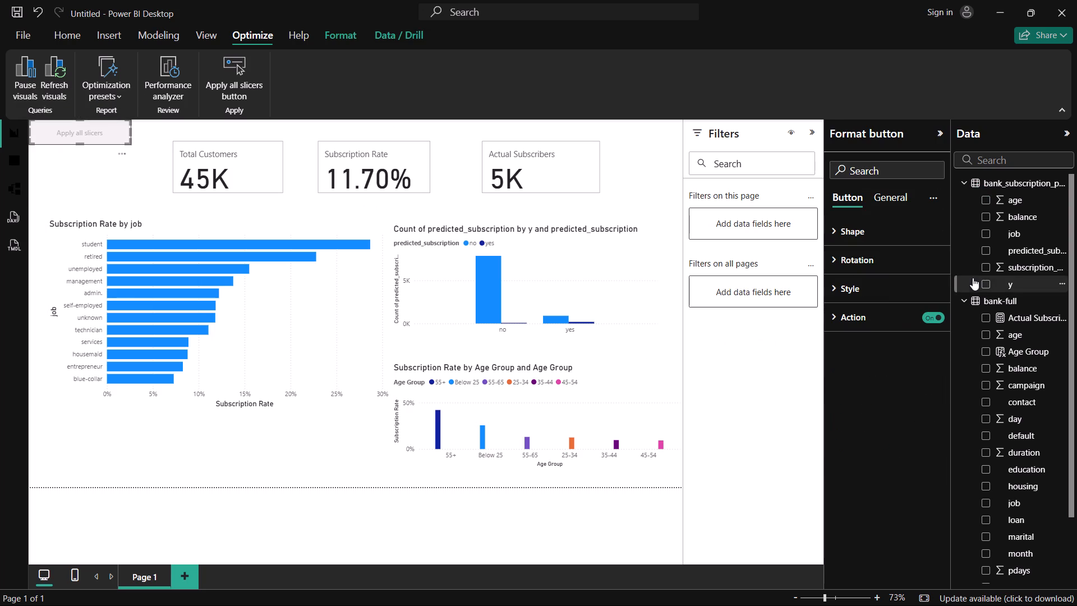
{"action": "left_click", "coordinate": [860, 229]}
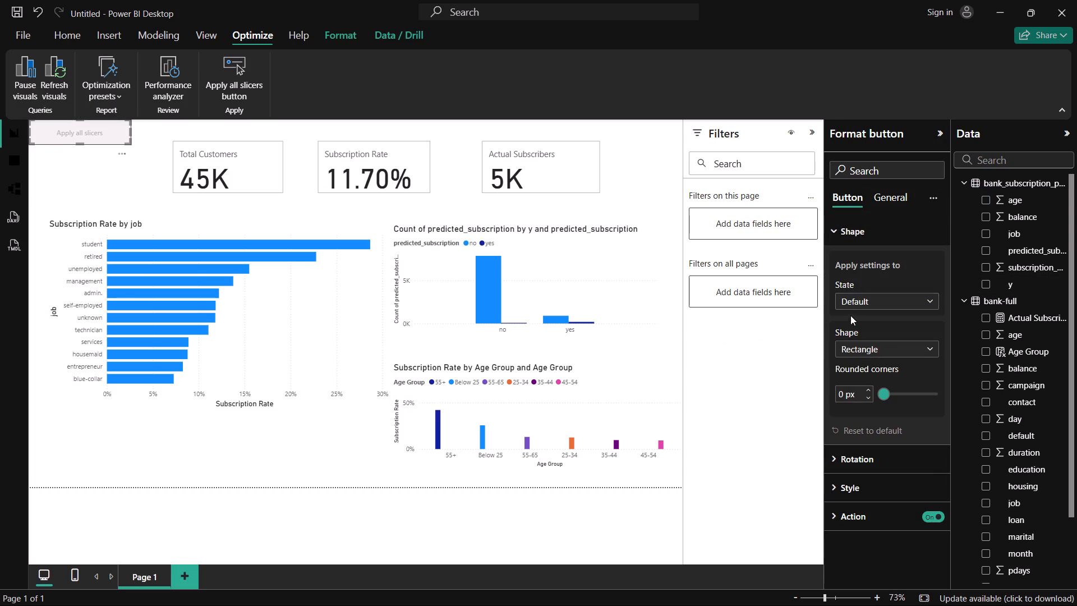
{"action": "left_click", "coordinate": [852, 298]}
{"action": "left_click", "coordinate": [852, 298]}
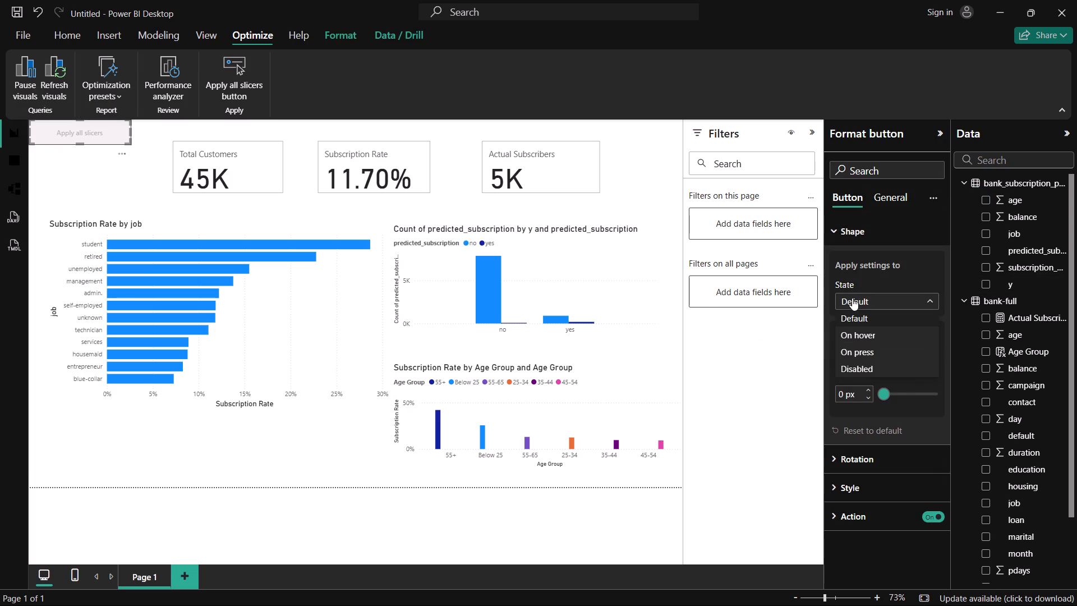
{"action": "left_click", "coordinate": [837, 461]}
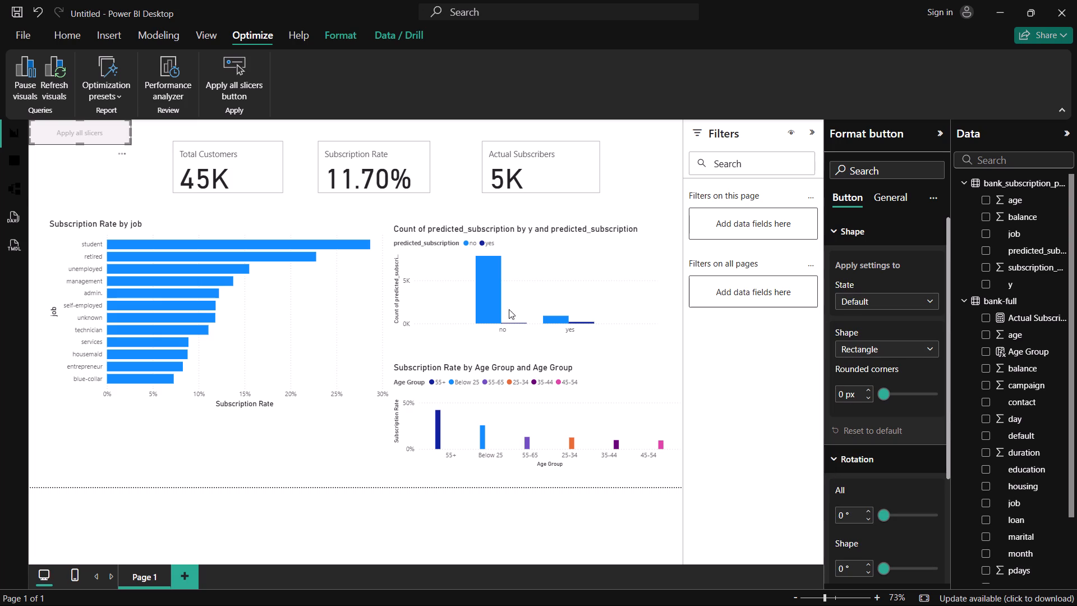
{"action": "left_click", "coordinate": [93, 133]}
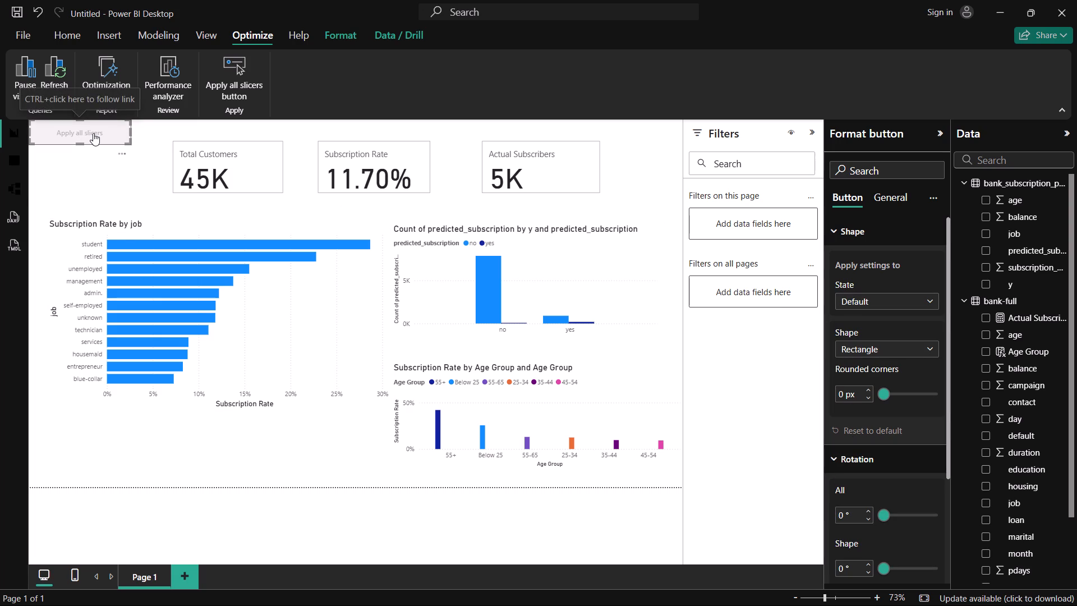
{"action": "key", "text": "Delete"}
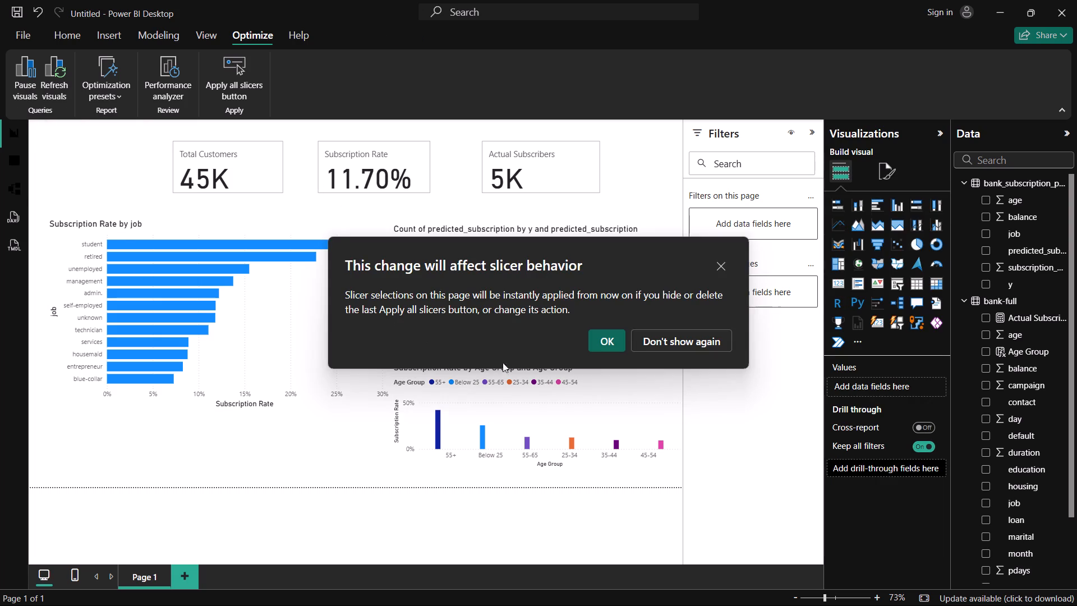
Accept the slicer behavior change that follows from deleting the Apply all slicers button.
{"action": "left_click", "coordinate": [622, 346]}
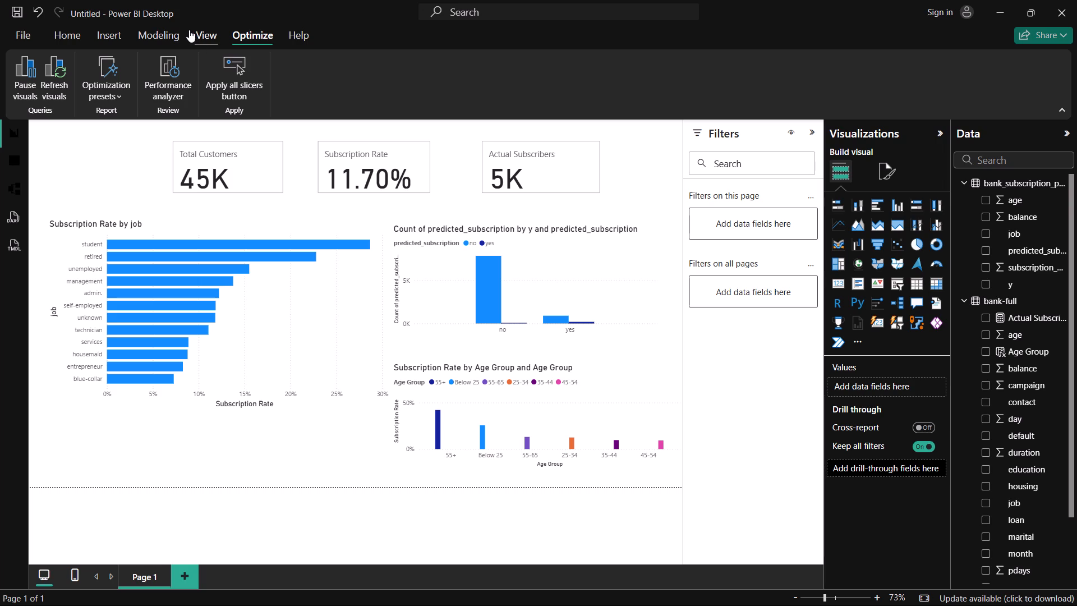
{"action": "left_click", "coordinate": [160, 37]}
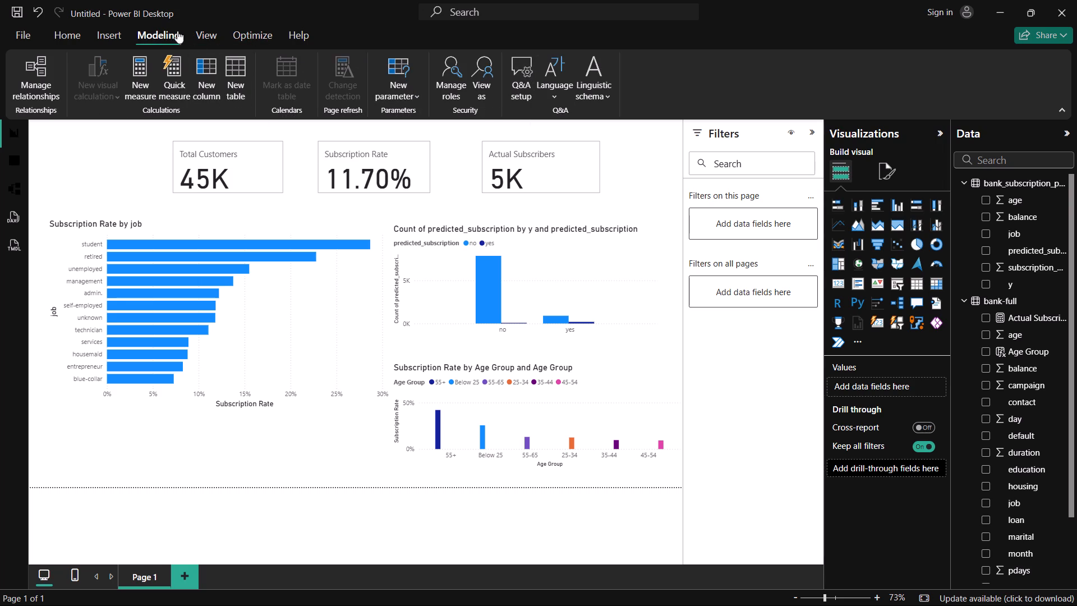
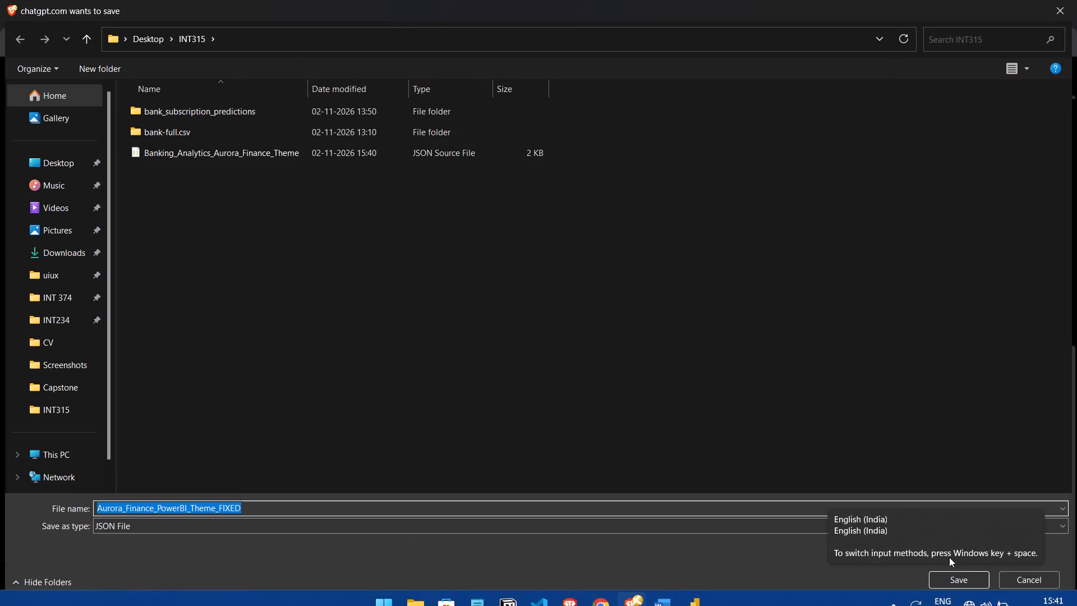
{"action": "left_click", "coordinate": [724, 589]}
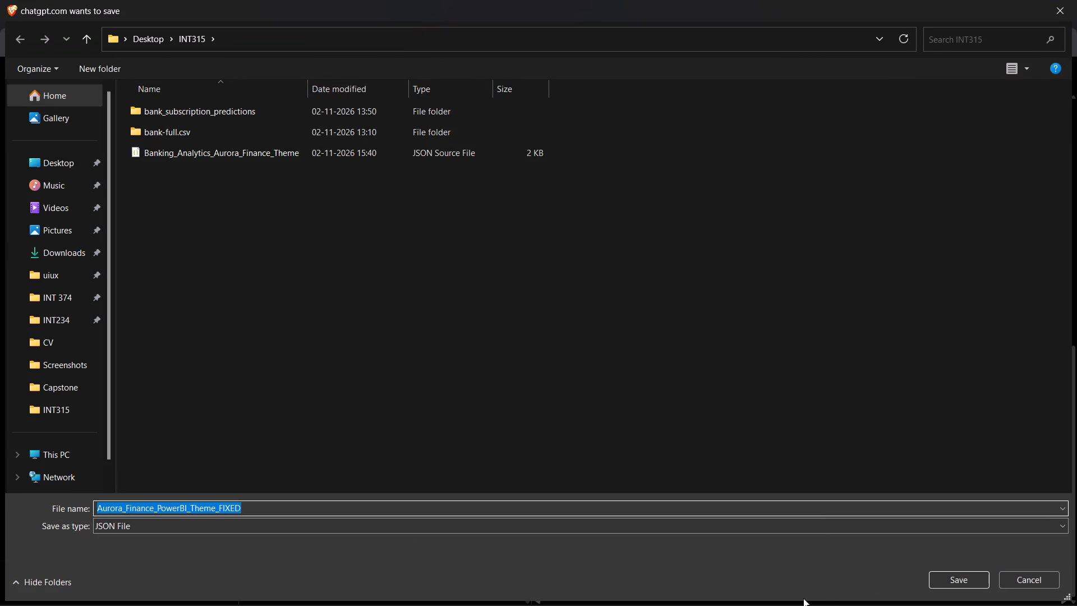
{"action": "left_click", "coordinate": [956, 577]}
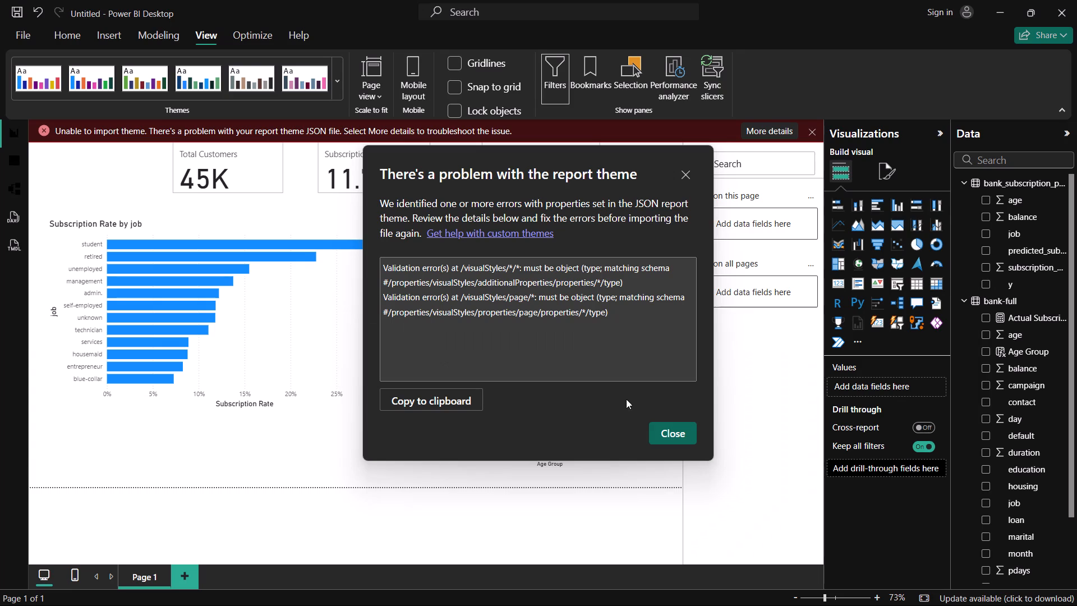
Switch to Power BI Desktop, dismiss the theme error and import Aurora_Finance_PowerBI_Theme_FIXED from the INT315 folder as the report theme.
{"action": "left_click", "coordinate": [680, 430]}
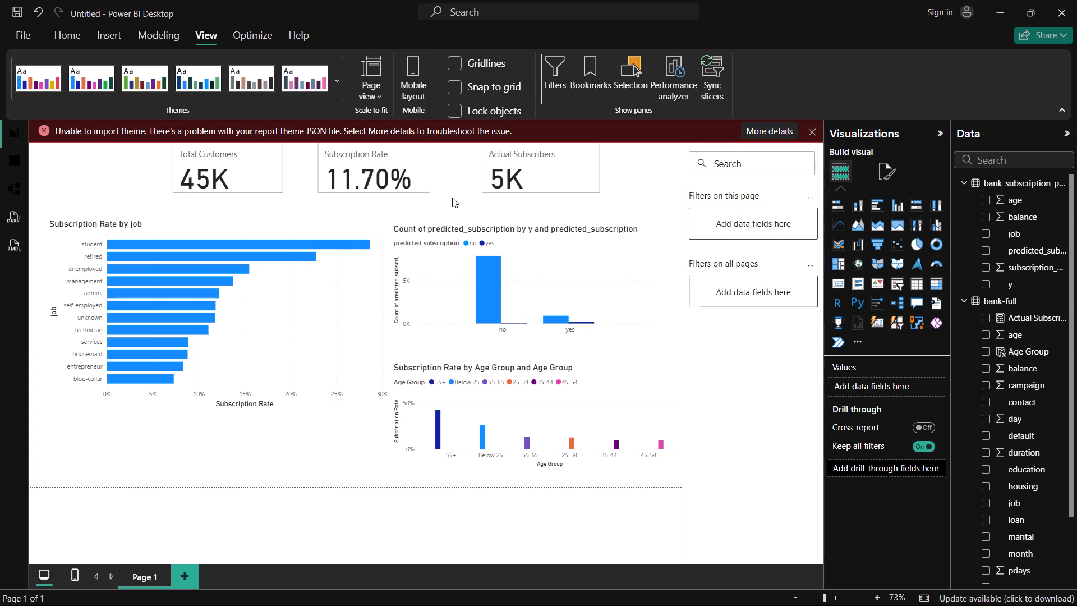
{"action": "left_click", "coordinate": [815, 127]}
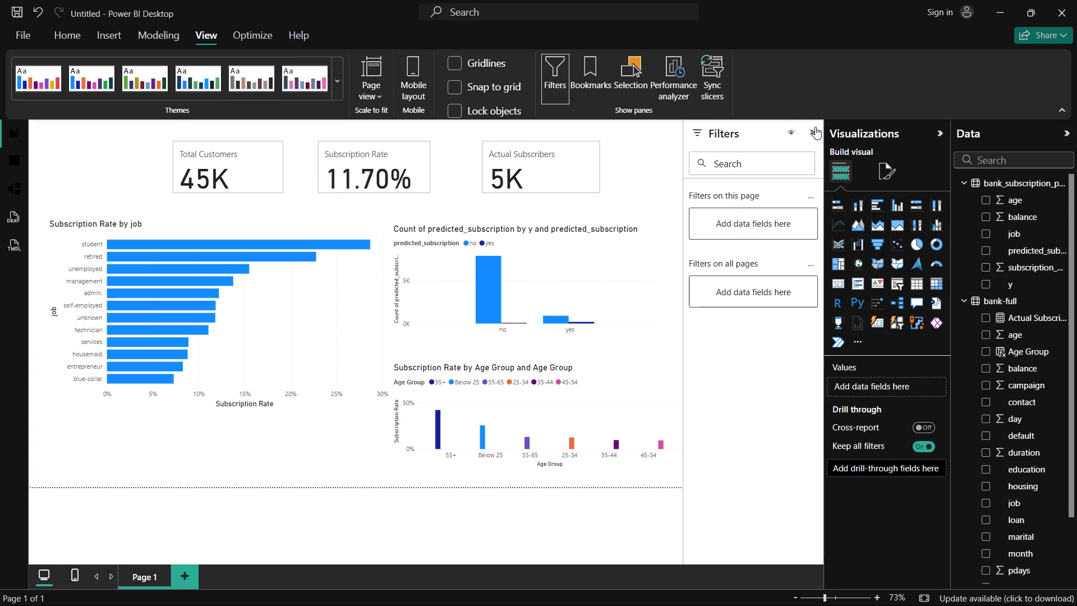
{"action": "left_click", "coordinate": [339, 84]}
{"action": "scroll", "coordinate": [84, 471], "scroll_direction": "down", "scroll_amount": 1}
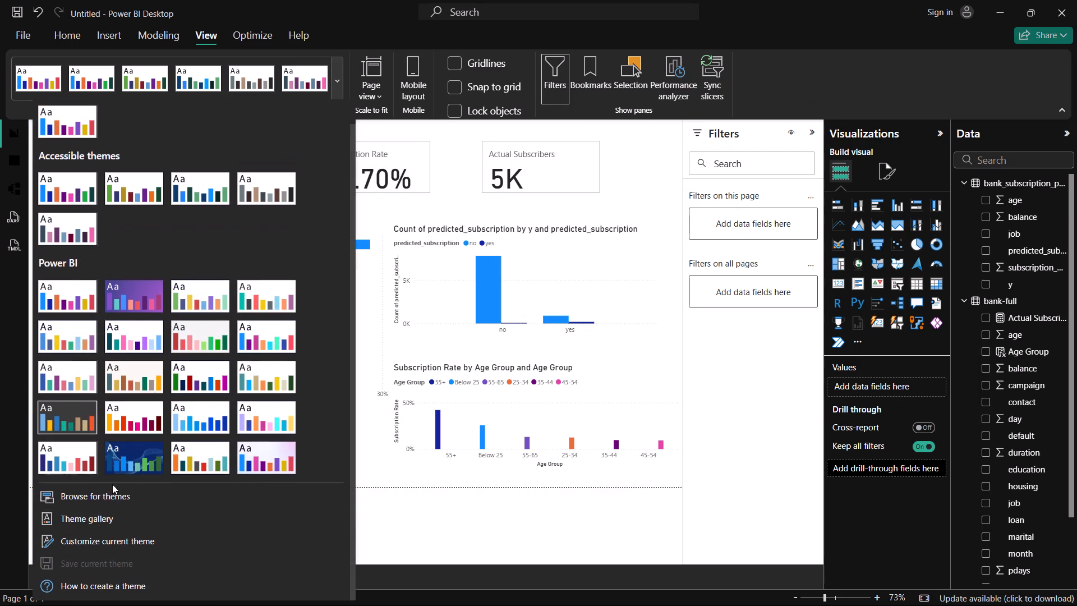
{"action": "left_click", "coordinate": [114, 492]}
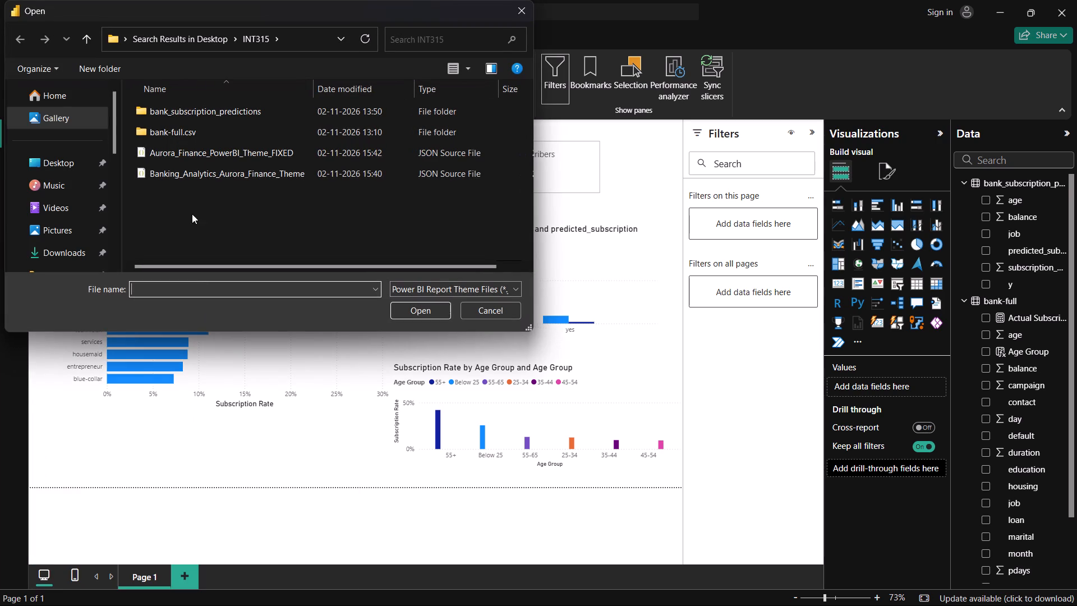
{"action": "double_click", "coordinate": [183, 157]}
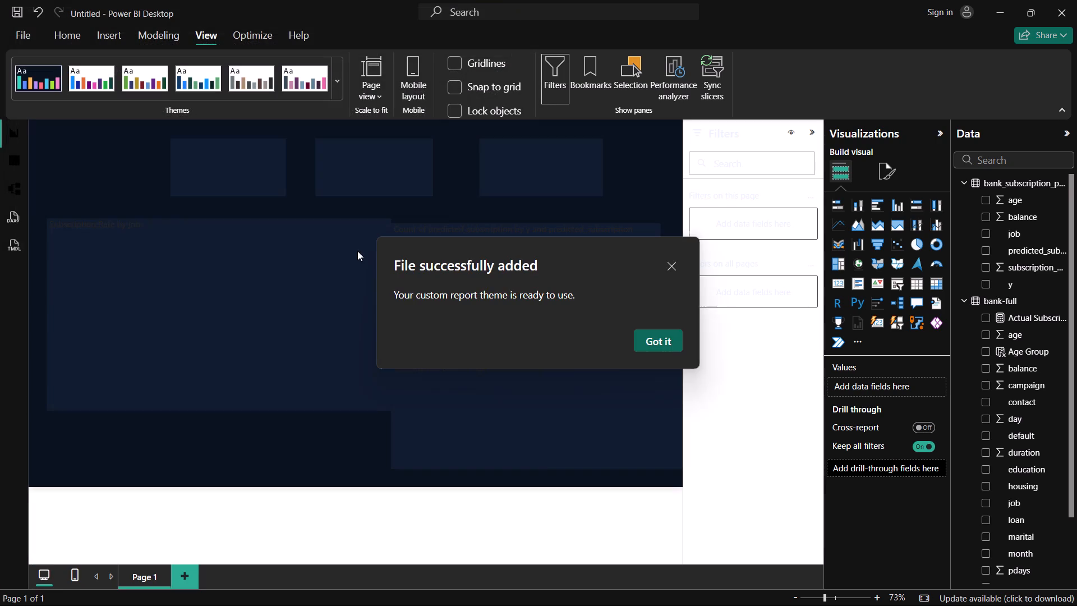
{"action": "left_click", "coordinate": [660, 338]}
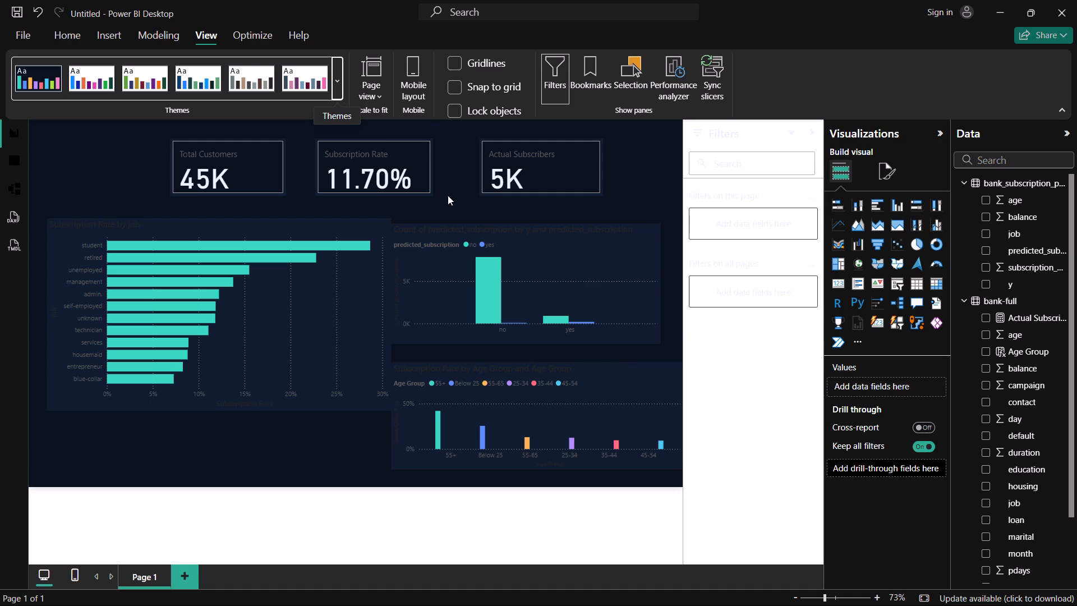
Shrink the Subscription Rate by job chart slightly from its lower corner to leave a gap before the neighbouring charts.
{"action": "left_click", "coordinate": [372, 301]}
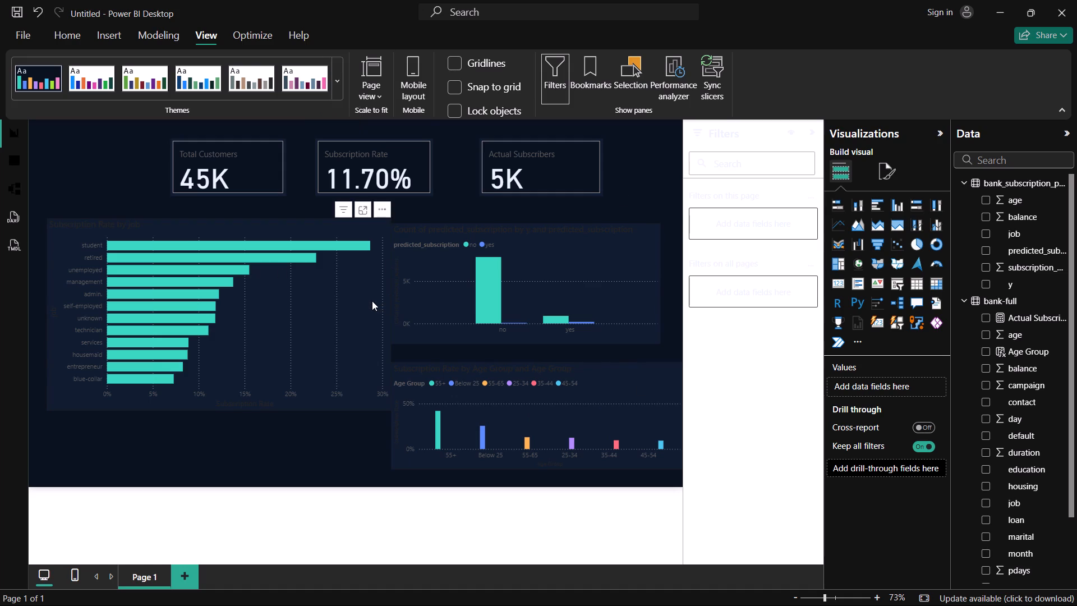
{"action": "left_click", "coordinate": [372, 301]}
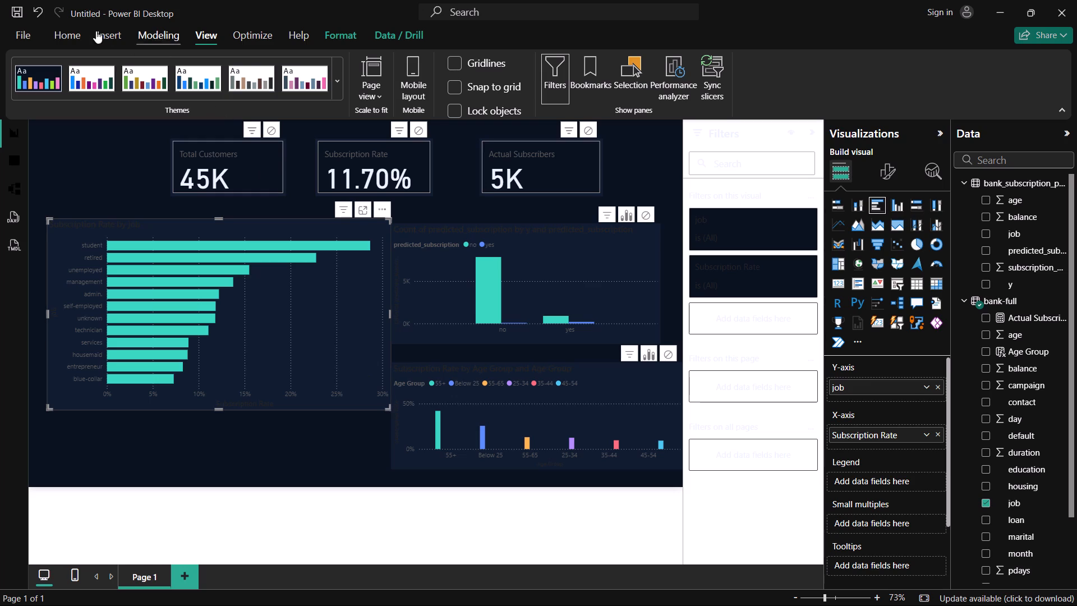
{"action": "left_click", "coordinate": [71, 27]}
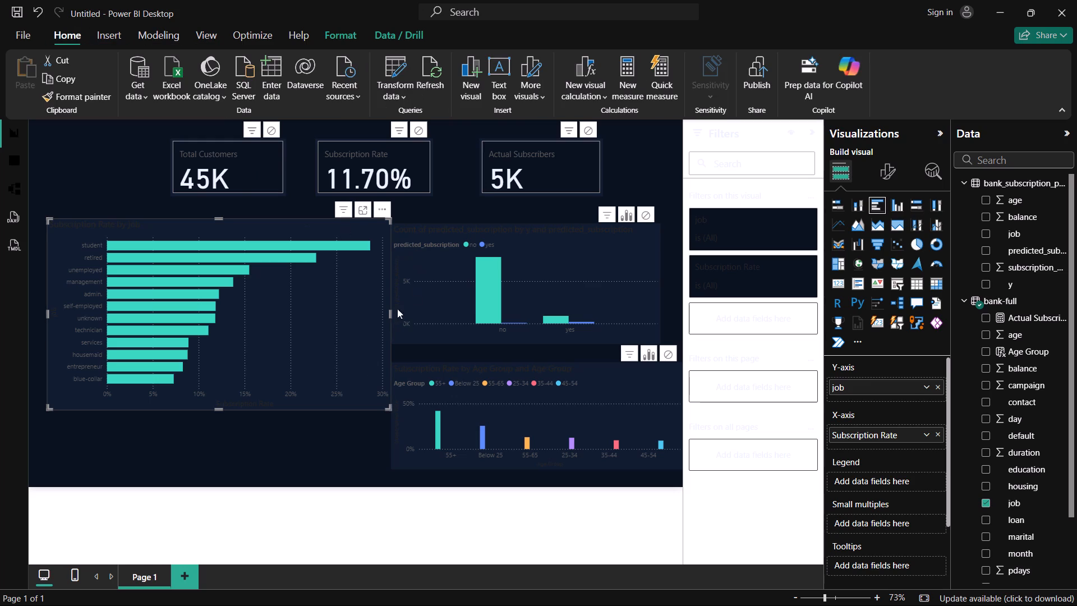
{"action": "left_click_drag", "start_coordinate": [390, 407], "coordinate": [355, 375]}
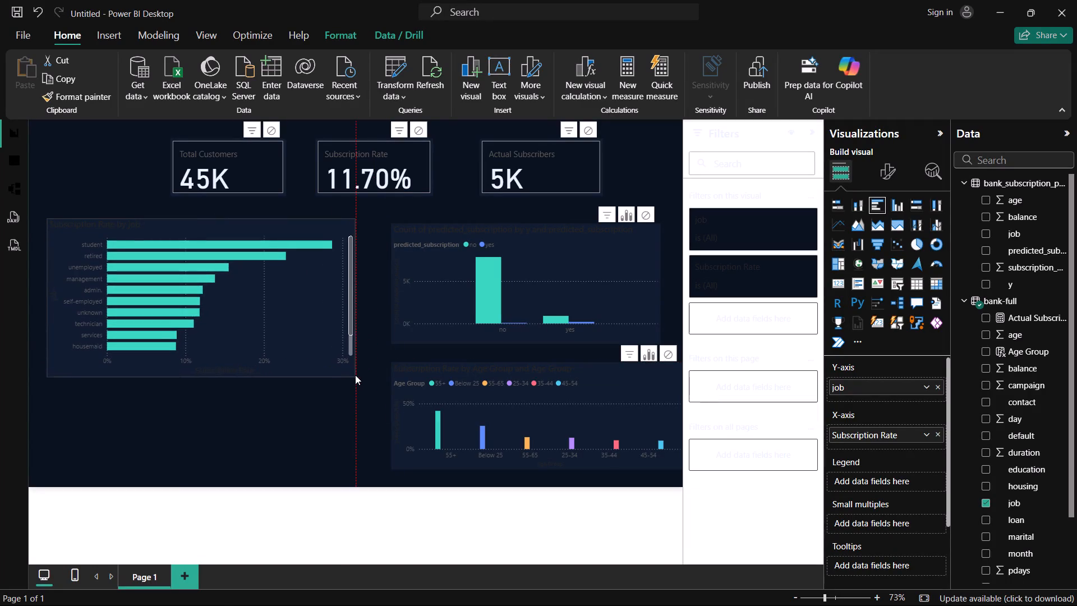
{"action": "left_click_drag", "start_coordinate": [355, 375], "coordinate": [364, 380]}
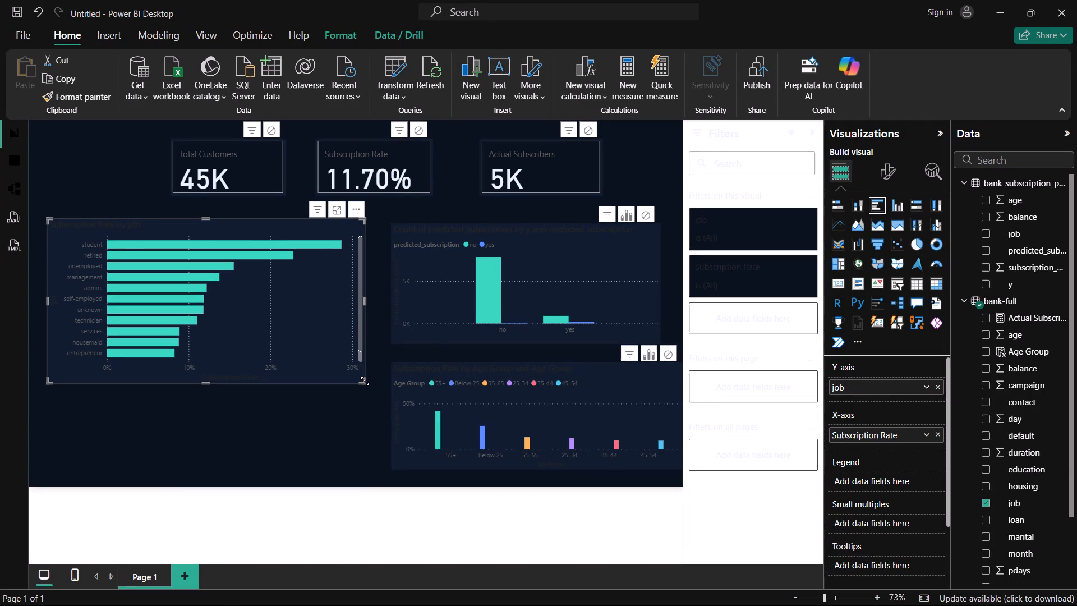
{"action": "left_click_drag", "start_coordinate": [365, 381], "coordinate": [370, 403]}
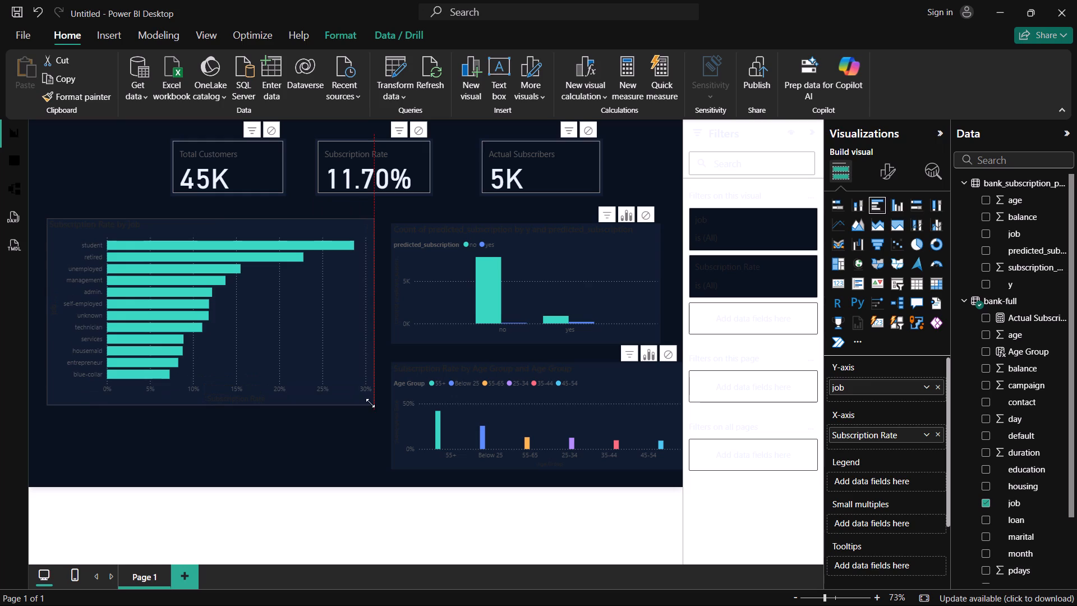
Nudge the Subscription Rate by Age Group chart and enlarge it slightly toward the job chart from its upper corner.
{"action": "left_click_drag", "start_coordinate": [392, 407], "coordinate": [398, 405]}
{"action": "left_click", "coordinate": [398, 405]}
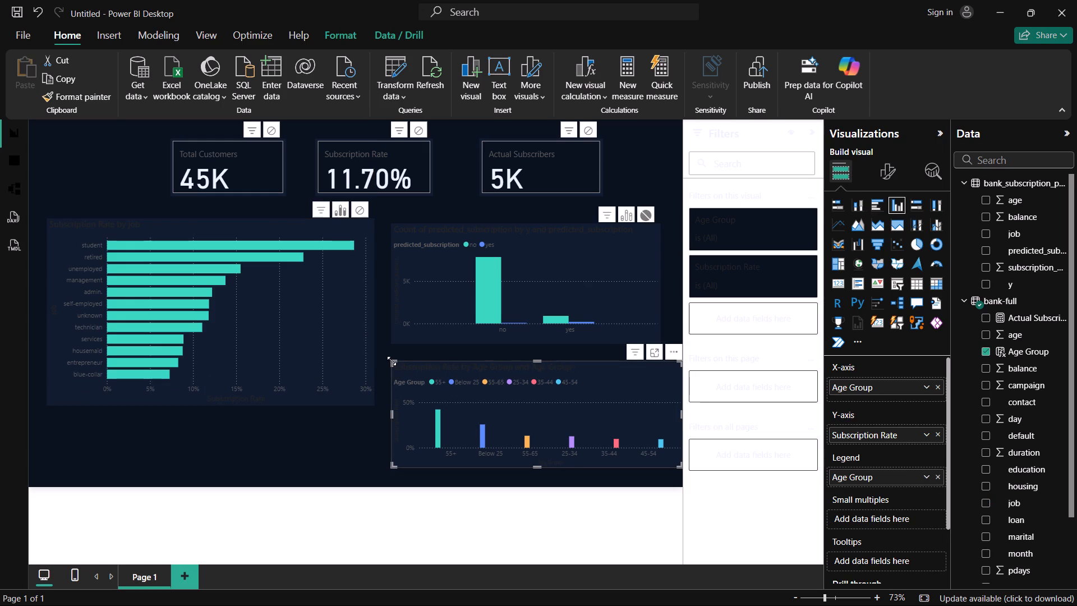
{"action": "left_click_drag", "start_coordinate": [392, 361], "coordinate": [380, 354]}
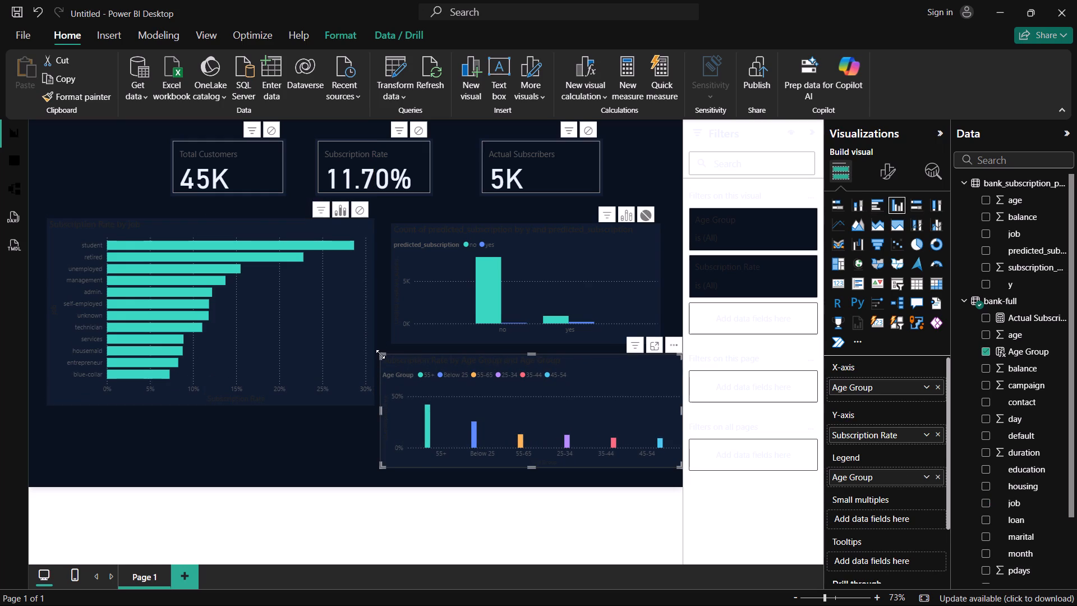
Enlarge the predicted_subscription count chart and move it up, aligning its inner edge with the Age Group chart below.
{"action": "left_click", "coordinate": [404, 233]}
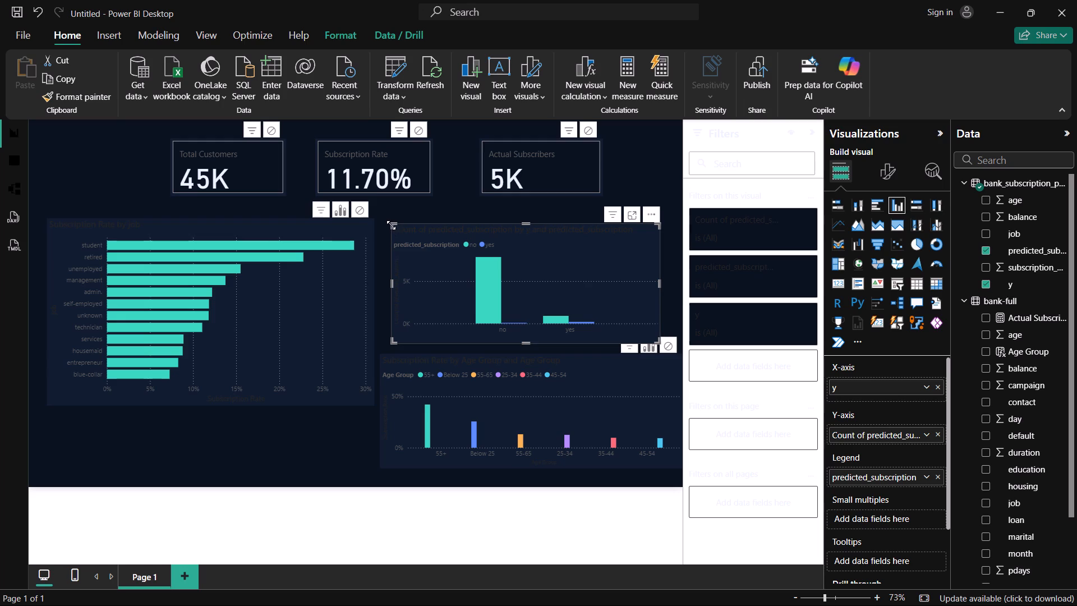
{"action": "left_click_drag", "start_coordinate": [392, 224], "coordinate": [380, 218]}
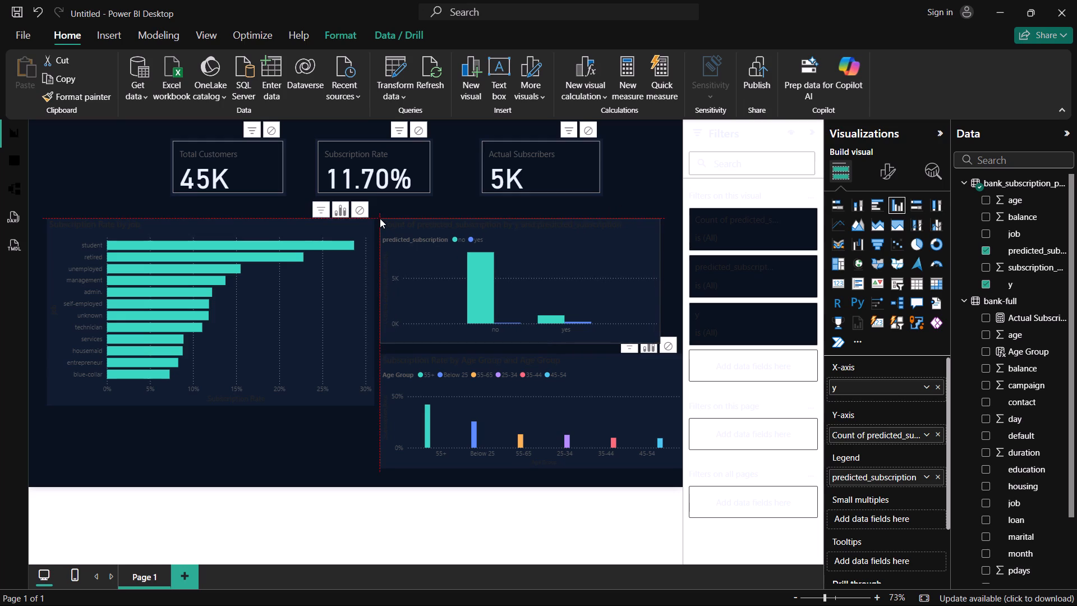
{"action": "left_click_drag", "start_coordinate": [380, 218], "coordinate": [381, 217]}
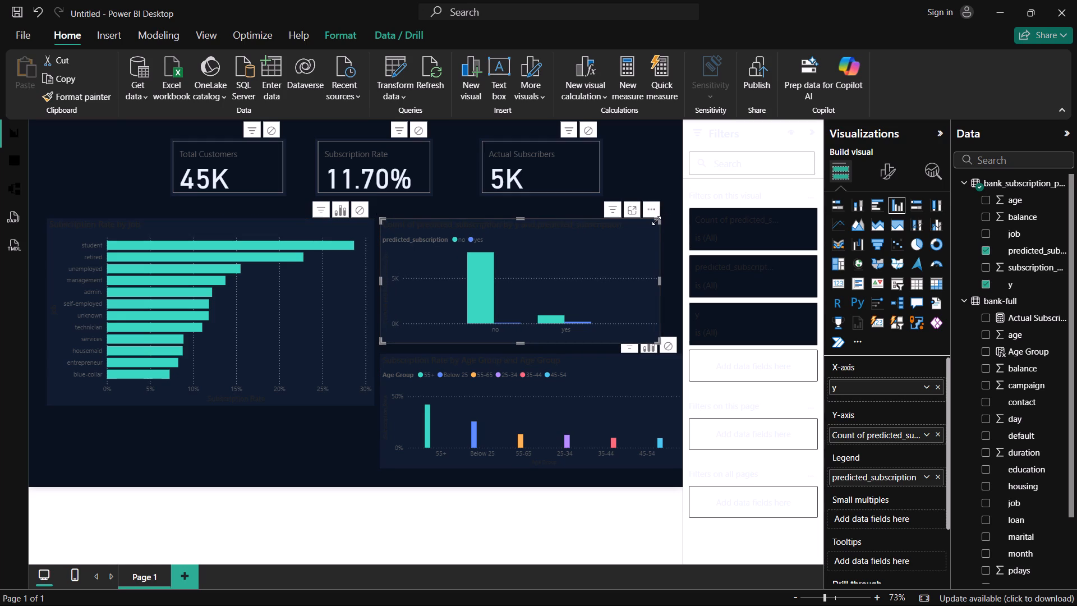
{"action": "left_click_drag", "start_coordinate": [656, 221], "coordinate": [674, 214]}
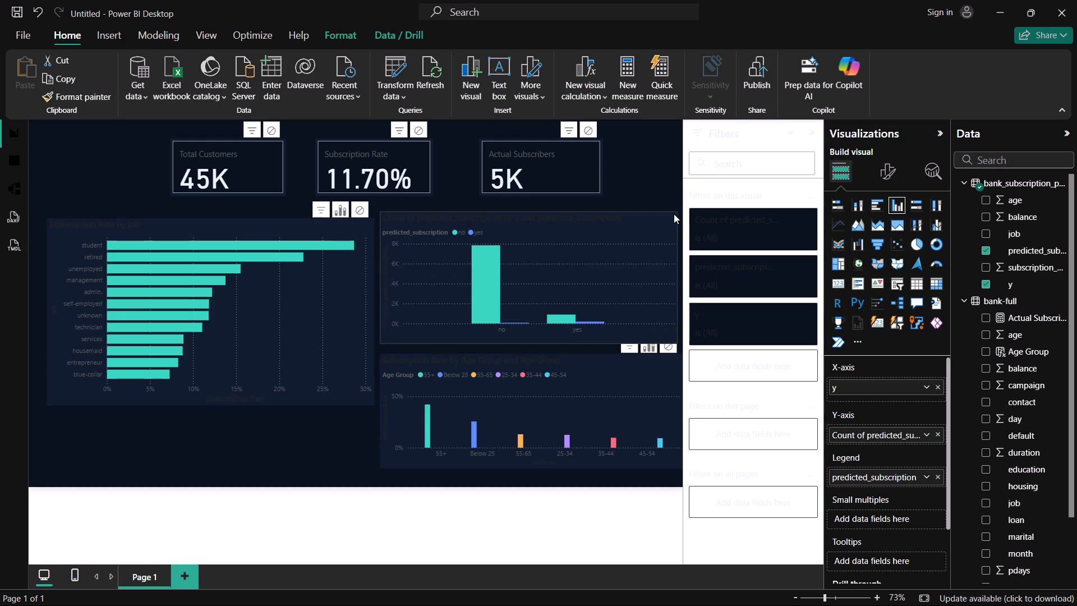
{"action": "left_click_drag", "start_coordinate": [674, 214], "coordinate": [673, 214]}
{"action": "left_click_drag", "start_coordinate": [619, 224], "coordinate": [622, 214]}
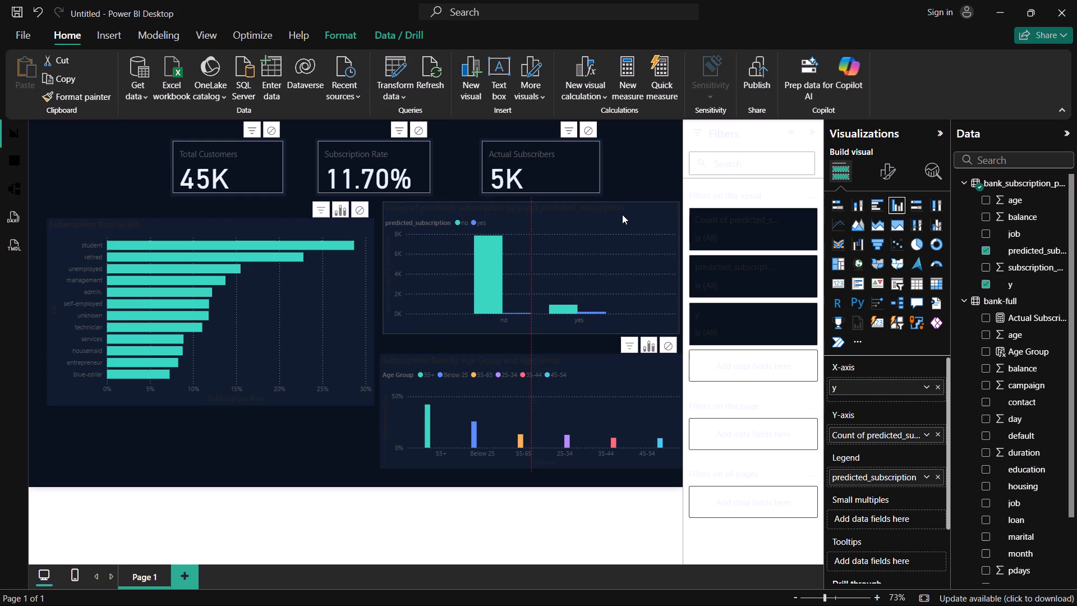
{"action": "left_click_drag", "start_coordinate": [622, 214], "coordinate": [619, 213]}
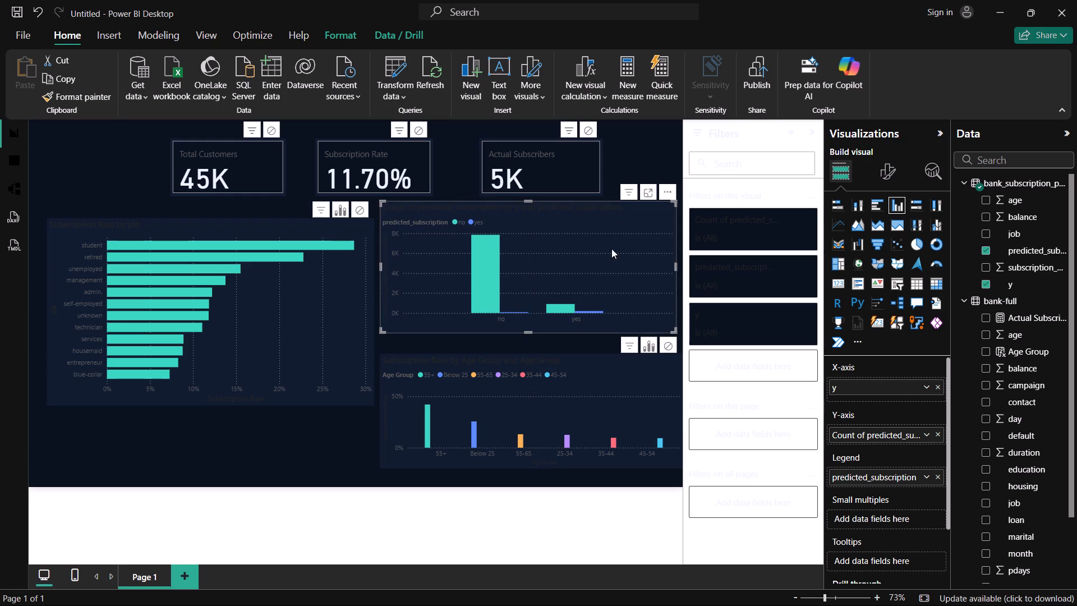
{"action": "left_click", "coordinate": [358, 437]}
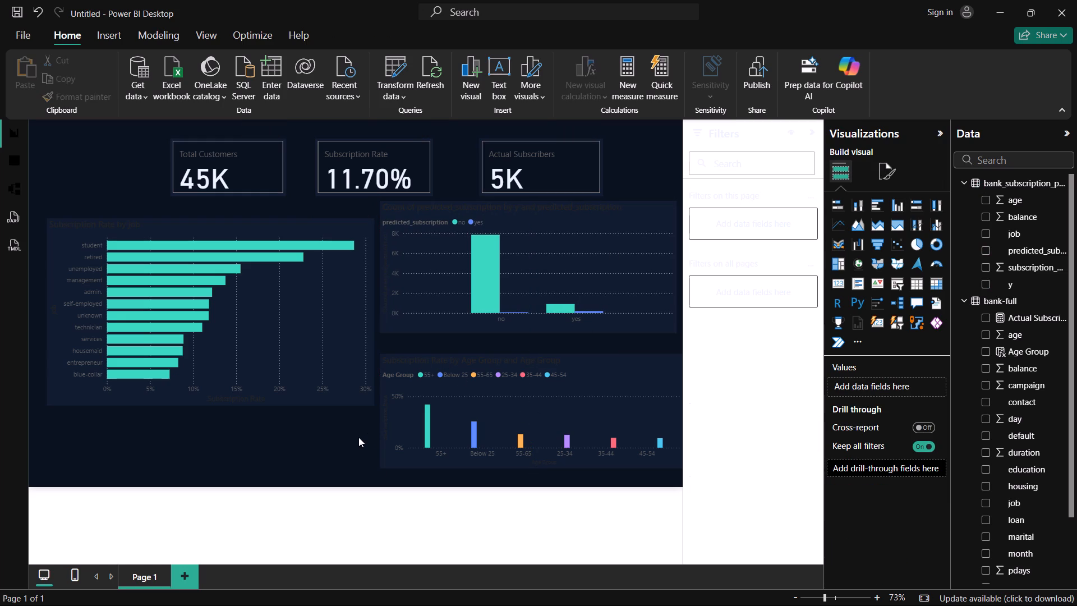
Apply the built-in Bloom theme to the report.
{"action": "left_click", "coordinate": [203, 31]}
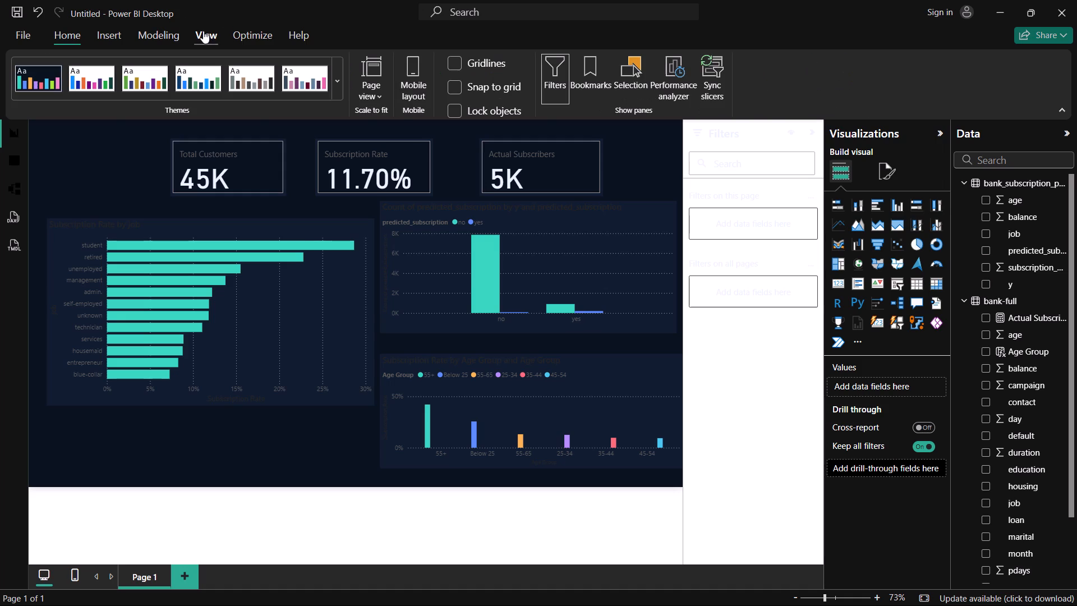
{"action": "left_click", "coordinate": [336, 83]}
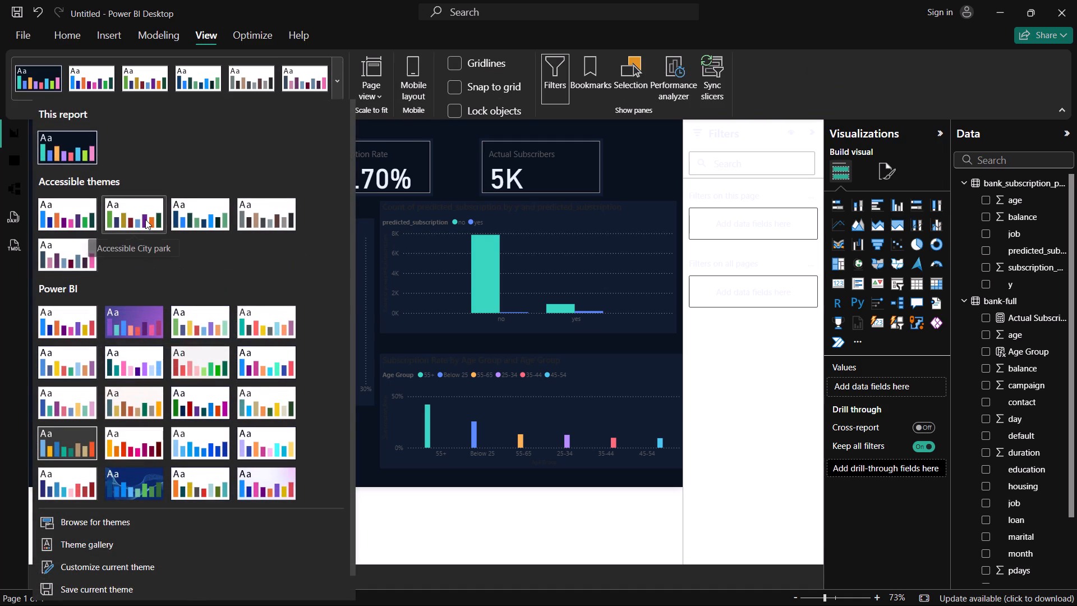
{"action": "left_click", "coordinate": [159, 328]}
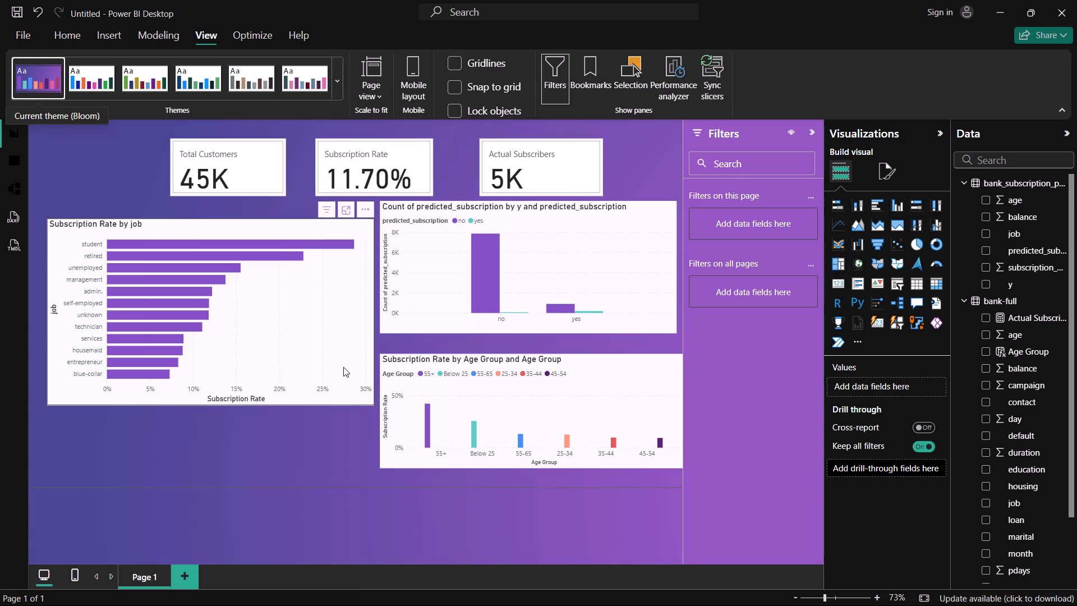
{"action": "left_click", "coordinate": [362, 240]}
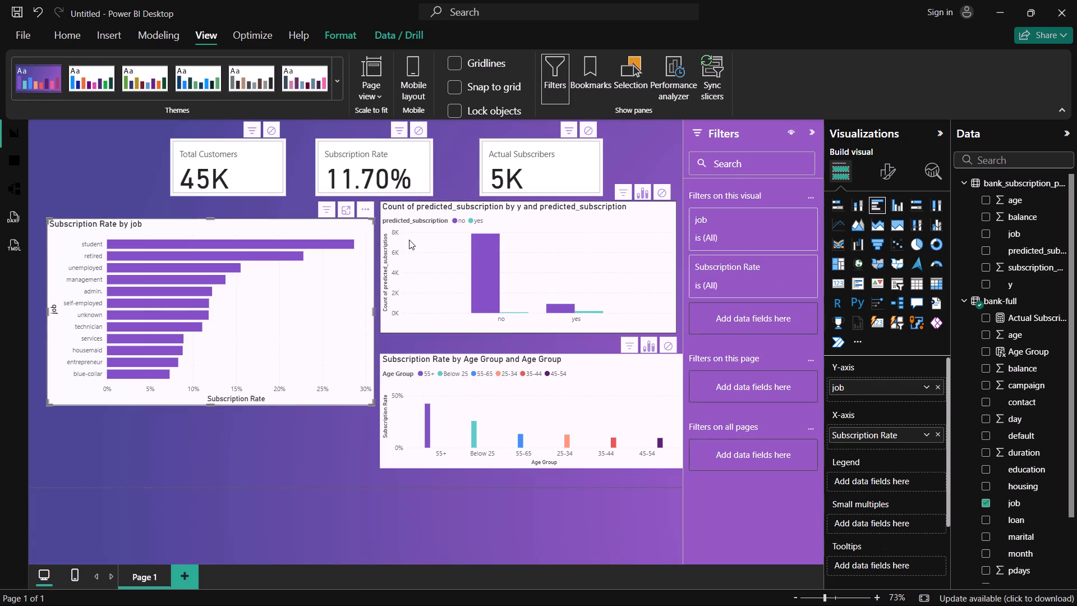
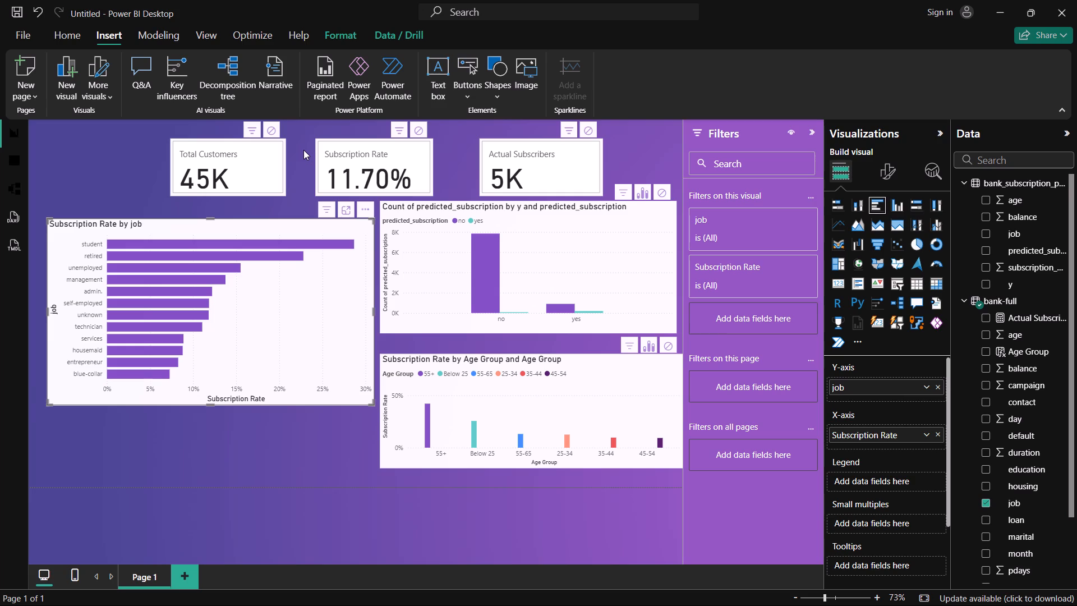
{"action": "left_click", "coordinate": [53, 36]}
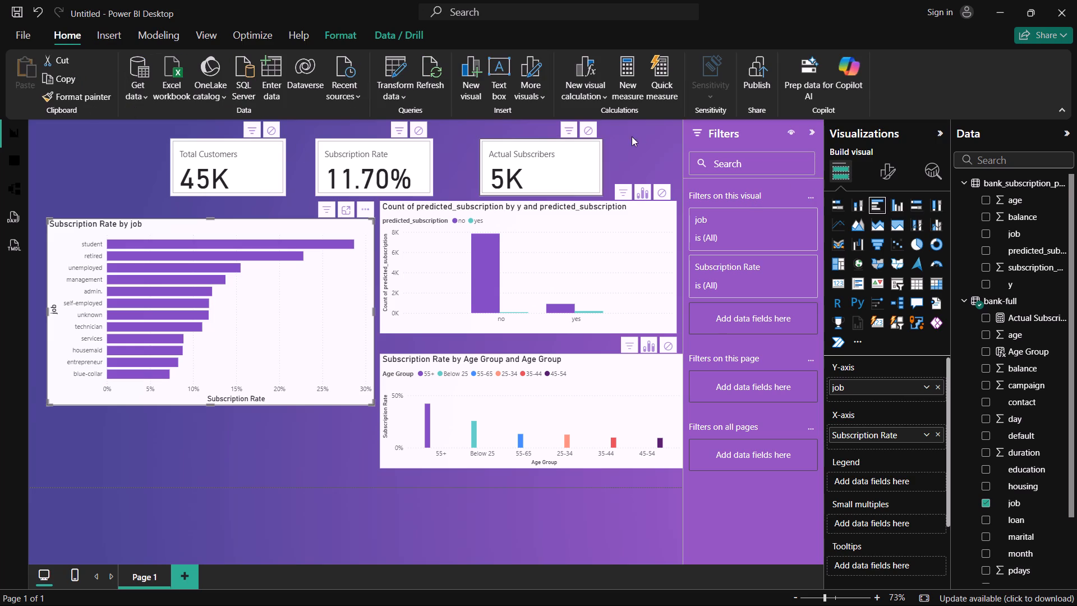
{"action": "left_click", "coordinate": [674, 148]}
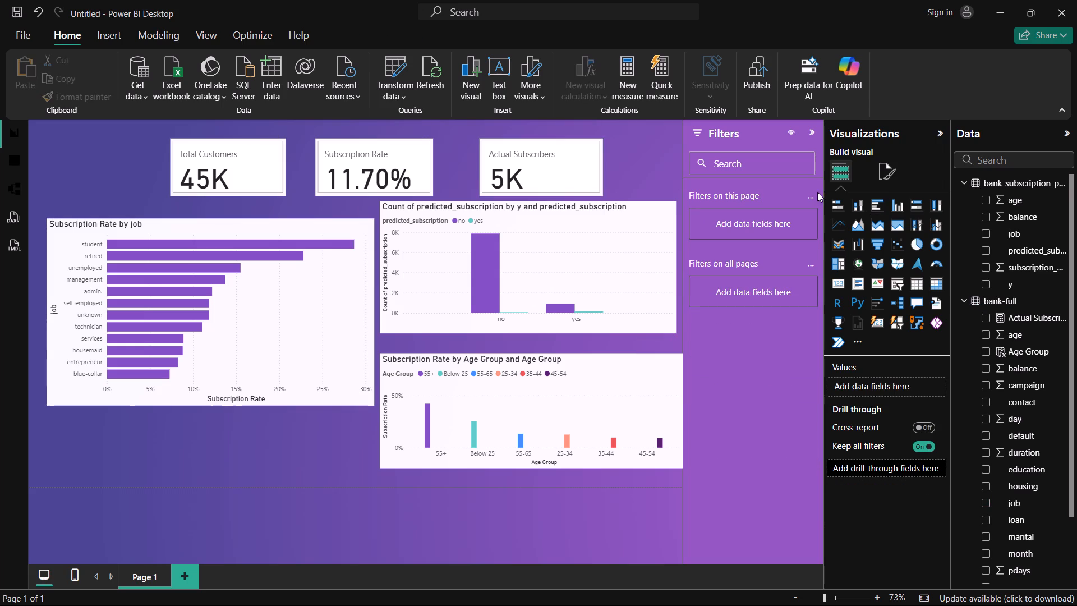
{"action": "left_click", "coordinate": [886, 168]}
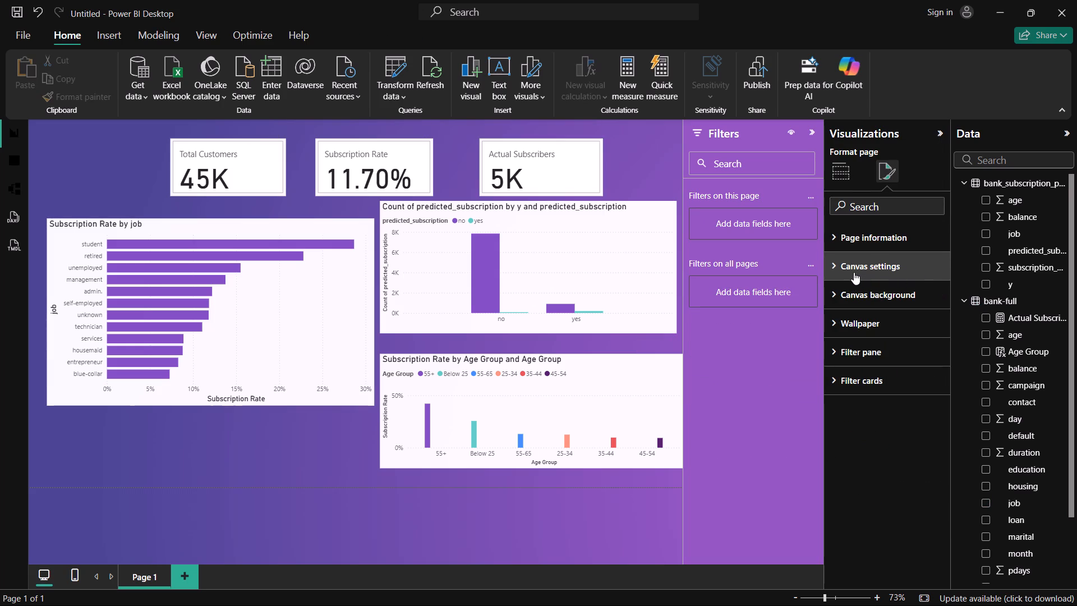
{"action": "left_click", "coordinate": [854, 272]}
{"action": "left_click", "coordinate": [830, 258]}
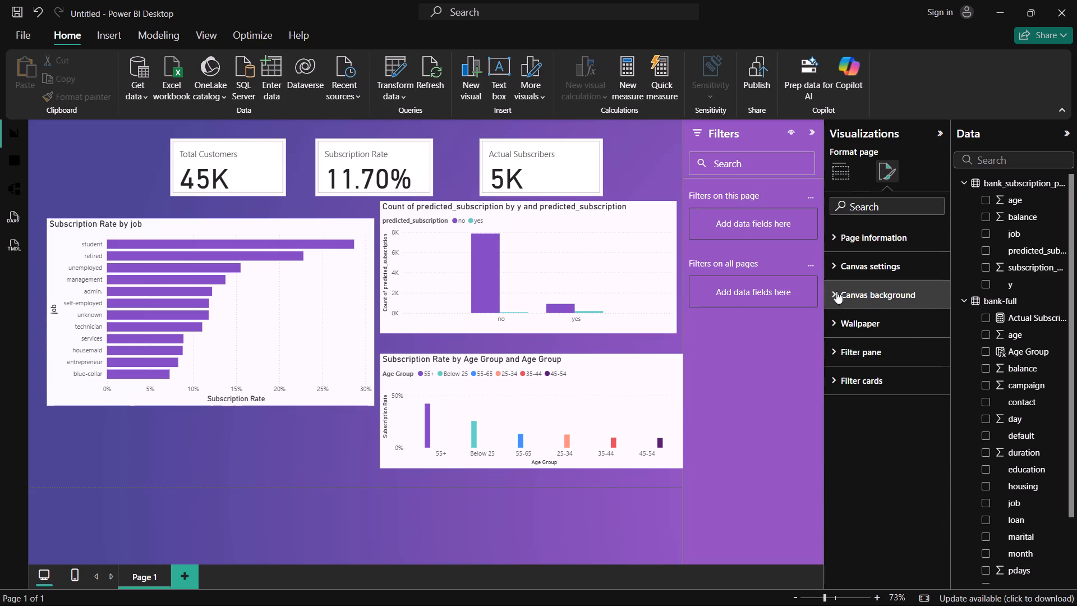
{"action": "left_click", "coordinate": [836, 292]}
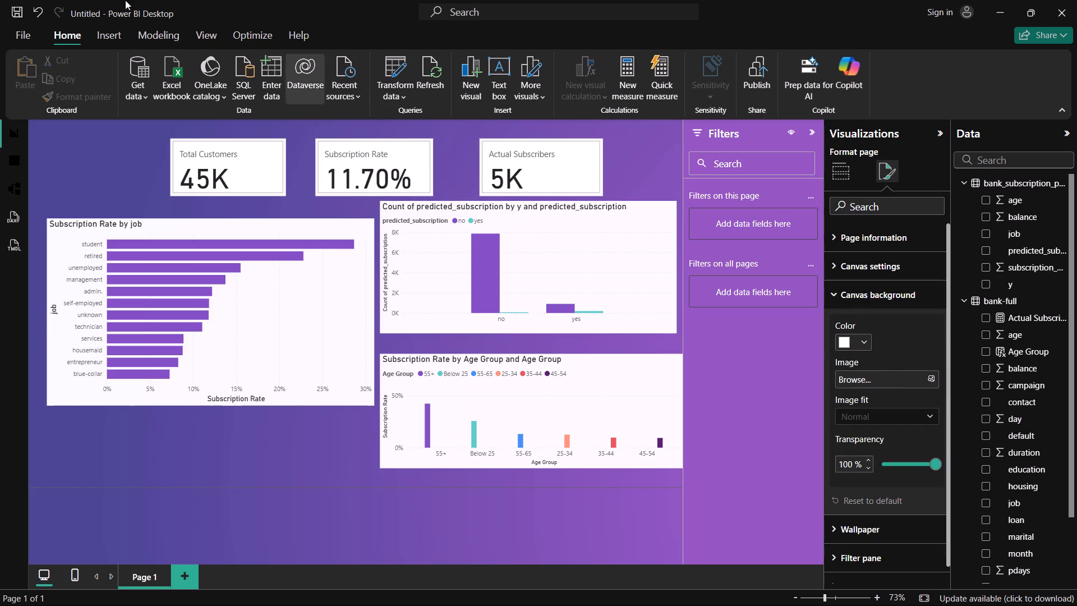
Replace the report's purple theme with the Default Power BI theme.
{"action": "left_click", "coordinate": [191, 35]}
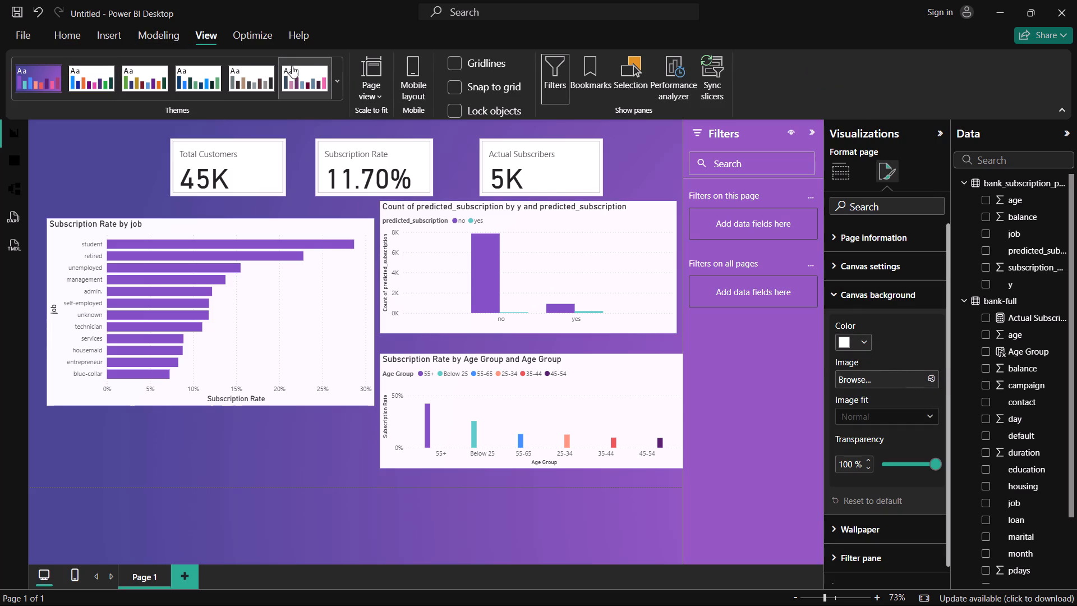
{"action": "left_click", "coordinate": [338, 92]}
{"action": "scroll", "coordinate": [195, 260], "scroll_direction": "down", "scroll_amount": 2}
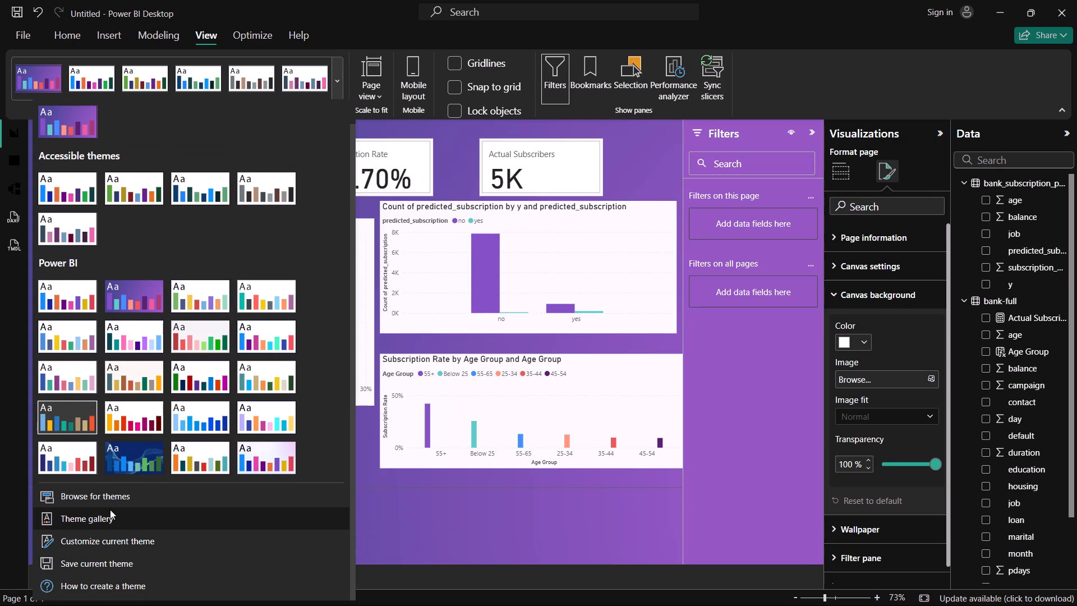
{"action": "scroll", "coordinate": [122, 501], "scroll_direction": "up", "scroll_amount": 1}
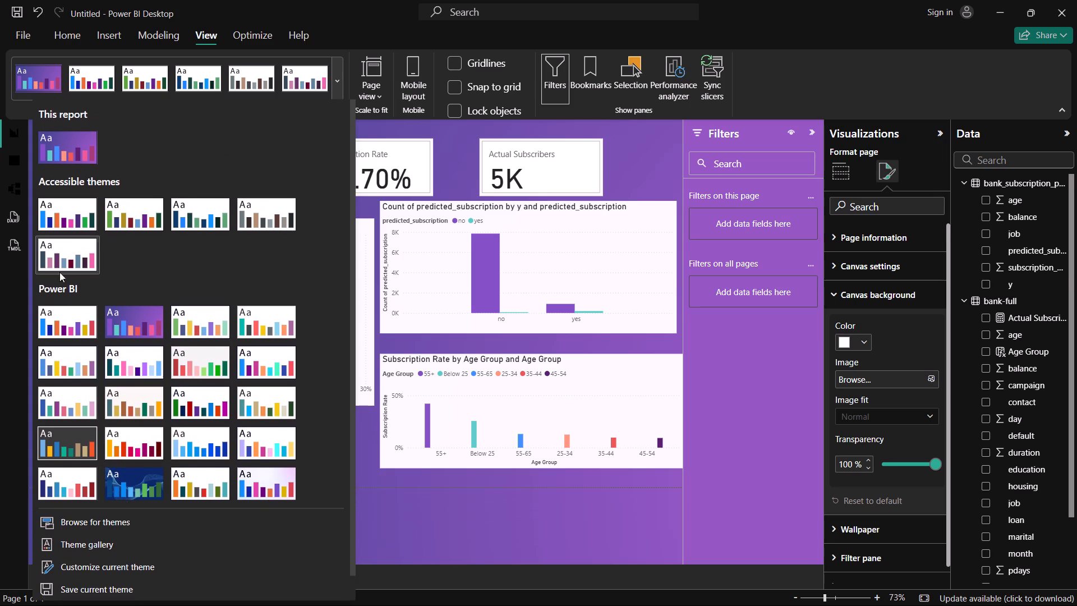
{"action": "left_click", "coordinate": [59, 320]}
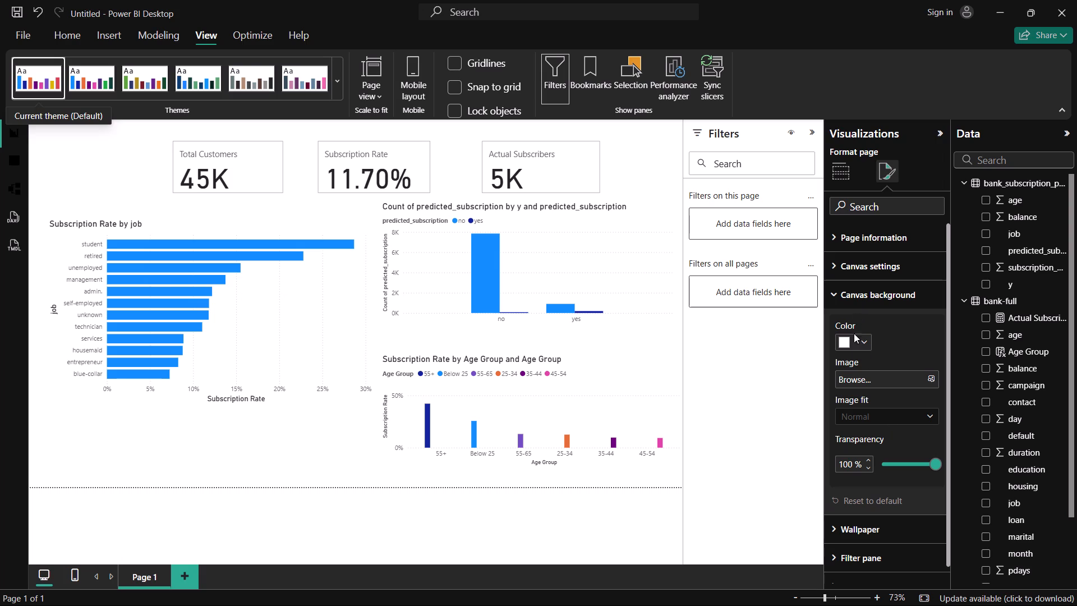
Set the Neon Banking Analytics Dashboard image as the canvas background with 0% transparency.
{"action": "left_click", "coordinate": [929, 375]}
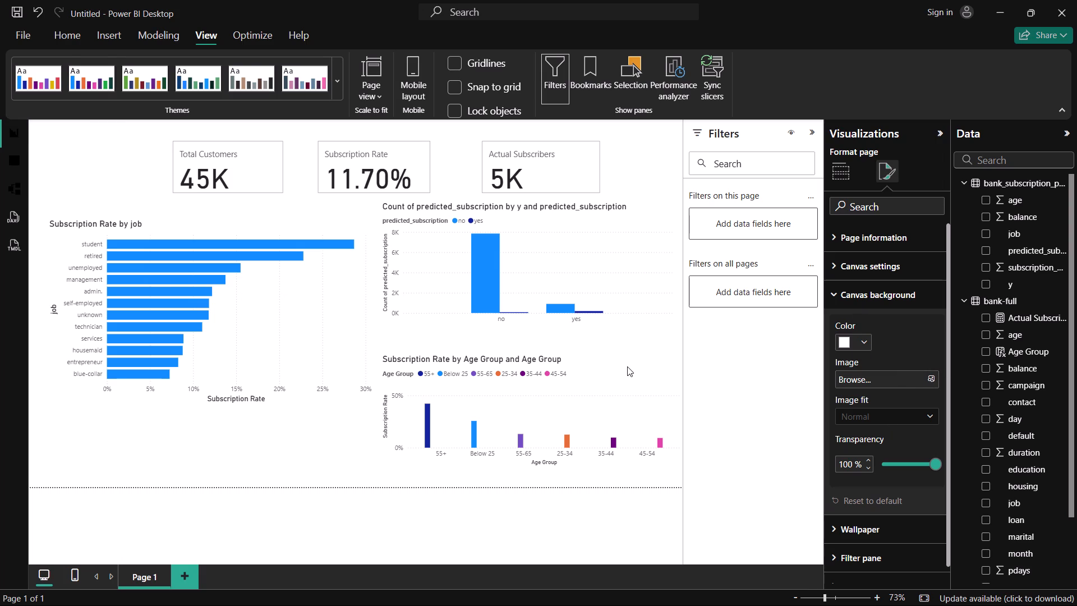
{"action": "double_click", "coordinate": [217, 154]}
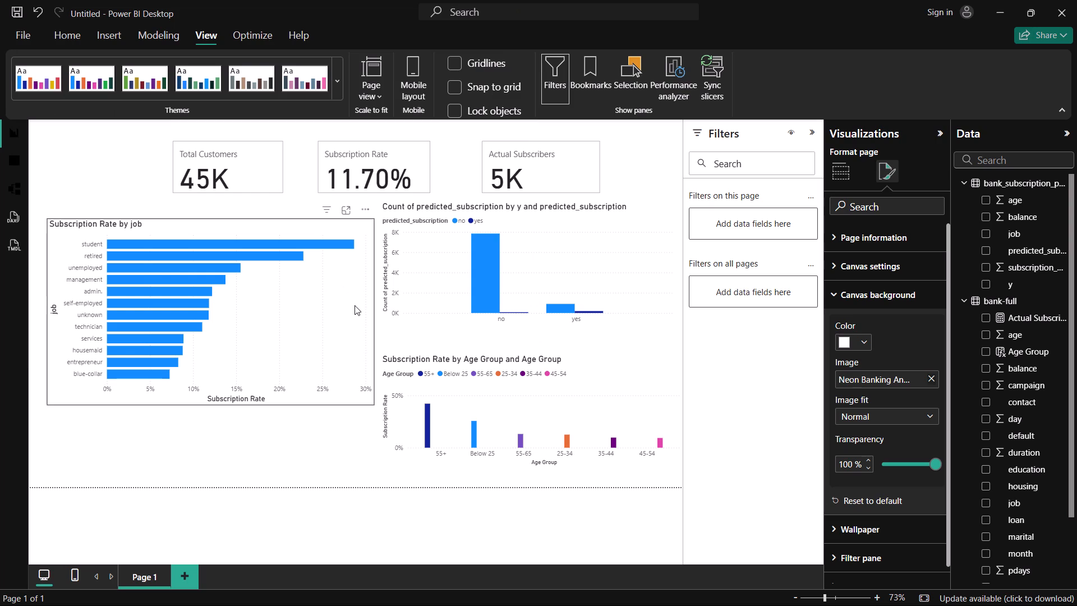
{"action": "left_click", "coordinate": [841, 346]}
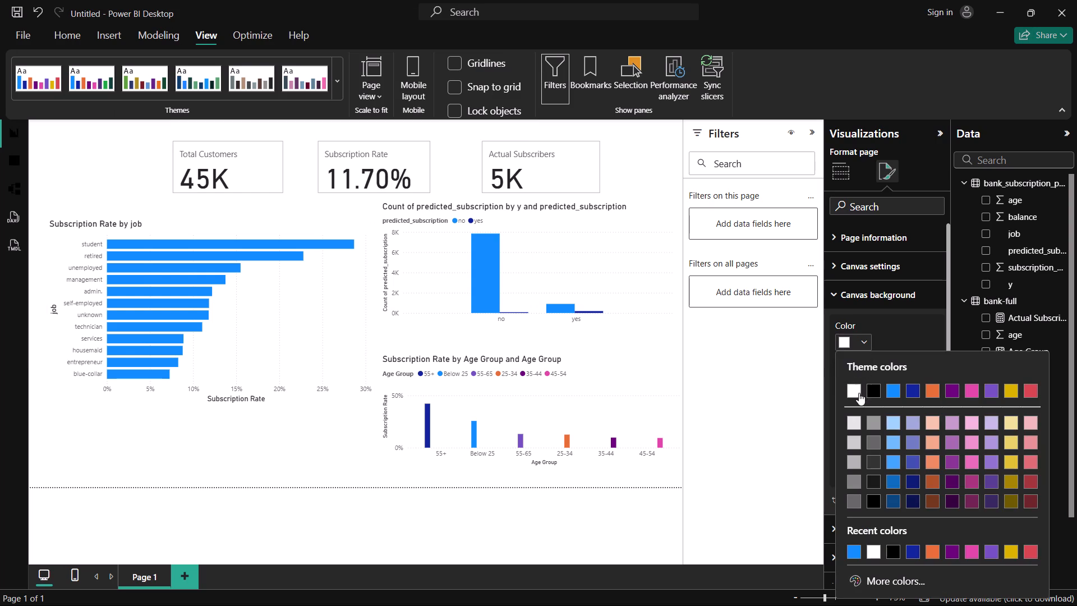
{"action": "left_click", "coordinate": [909, 326]}
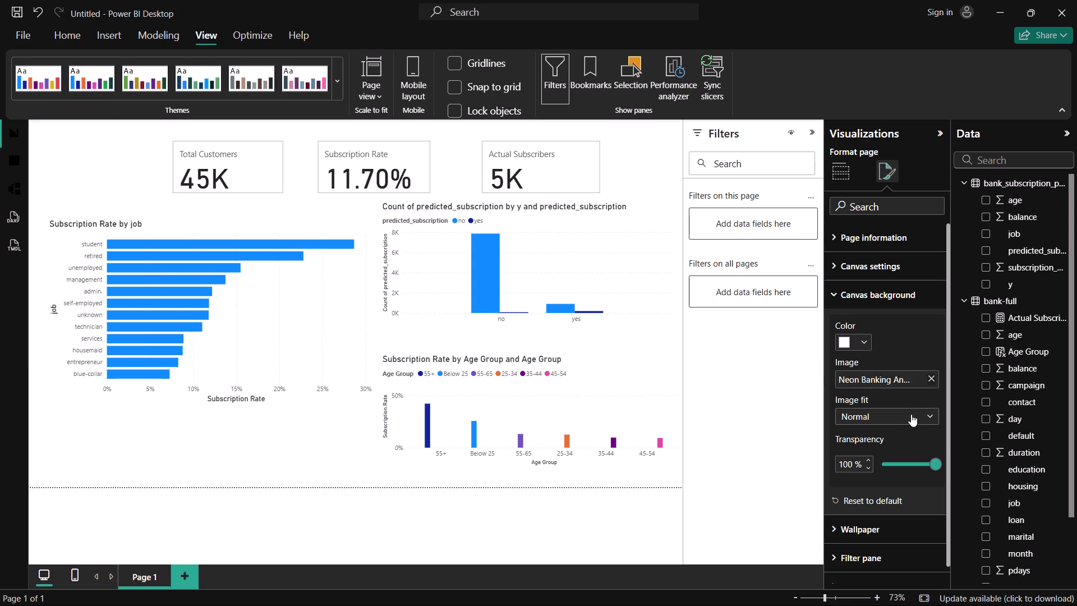
{"action": "left_click_drag", "start_coordinate": [938, 465], "coordinate": [850, 475]}
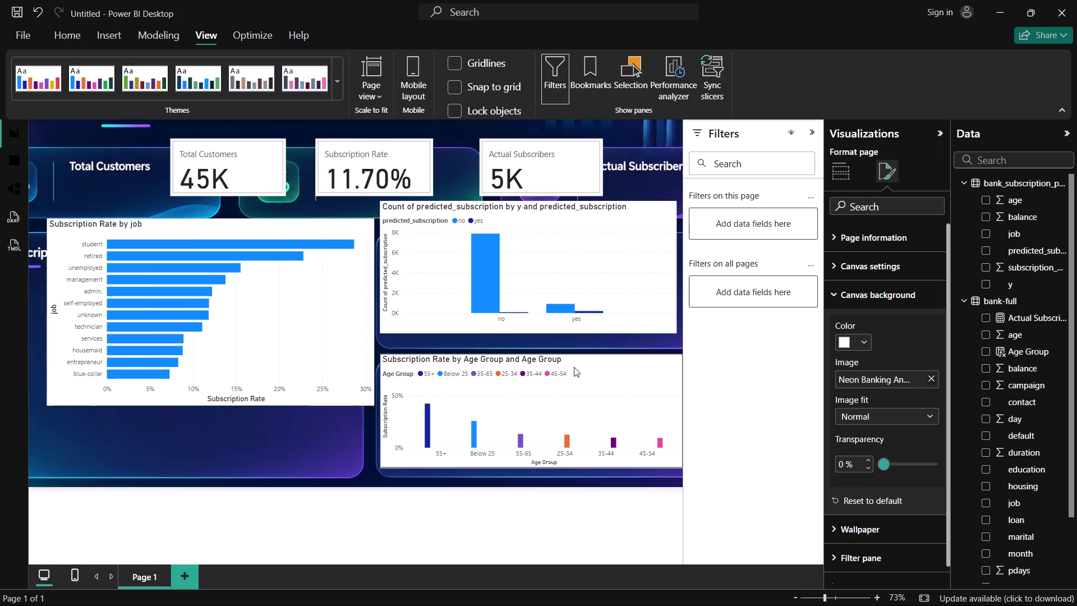
Shrink the age group chart and fit it inside the background's Subscription Rate by Age Group holder, below its heading.
{"action": "left_click", "coordinate": [550, 398]}
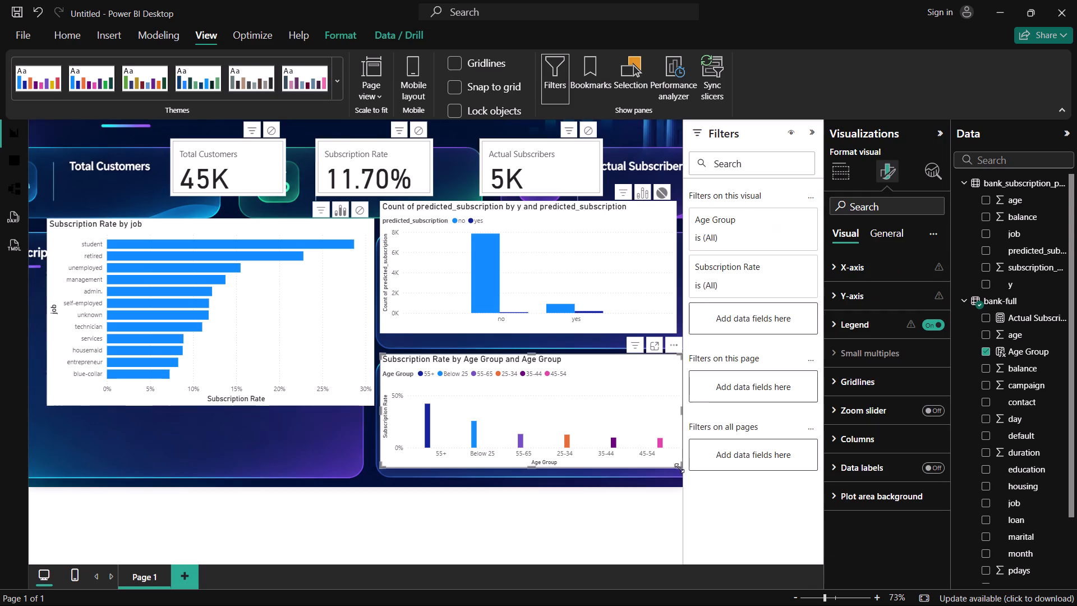
{"action": "left_click_drag", "start_coordinate": [681, 468], "coordinate": [597, 440]}
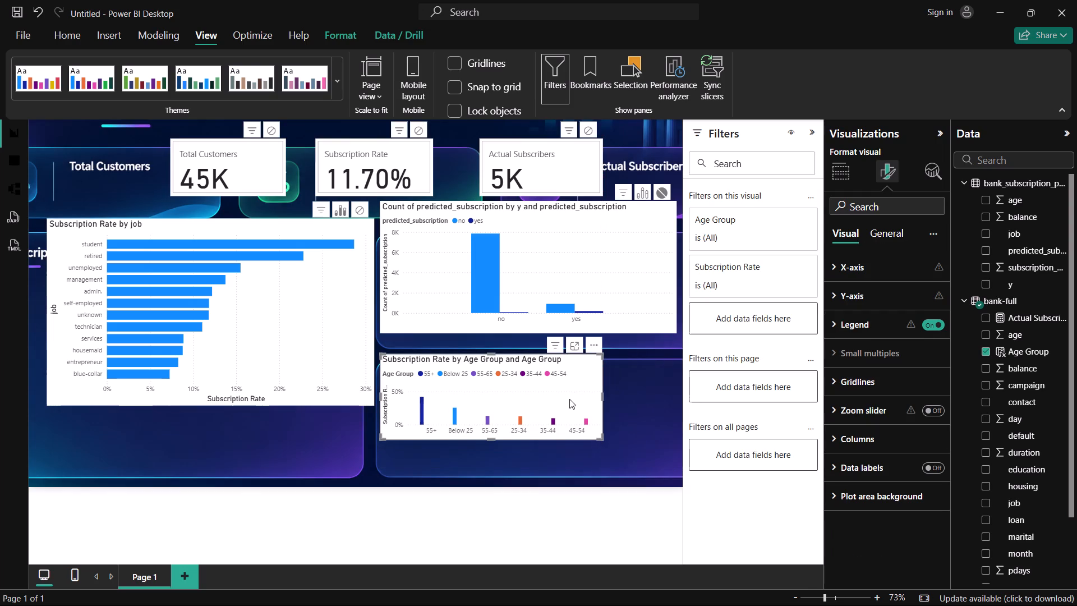
{"action": "left_click_drag", "start_coordinate": [569, 399], "coordinate": [606, 435]}
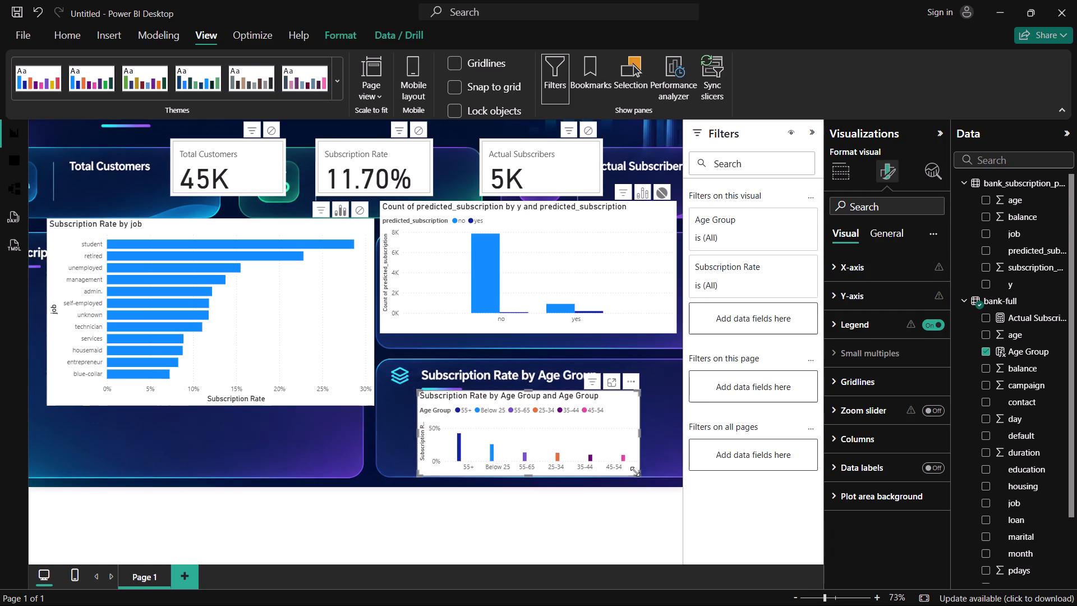
{"action": "left_click_drag", "start_coordinate": [642, 472], "coordinate": [611, 467]}
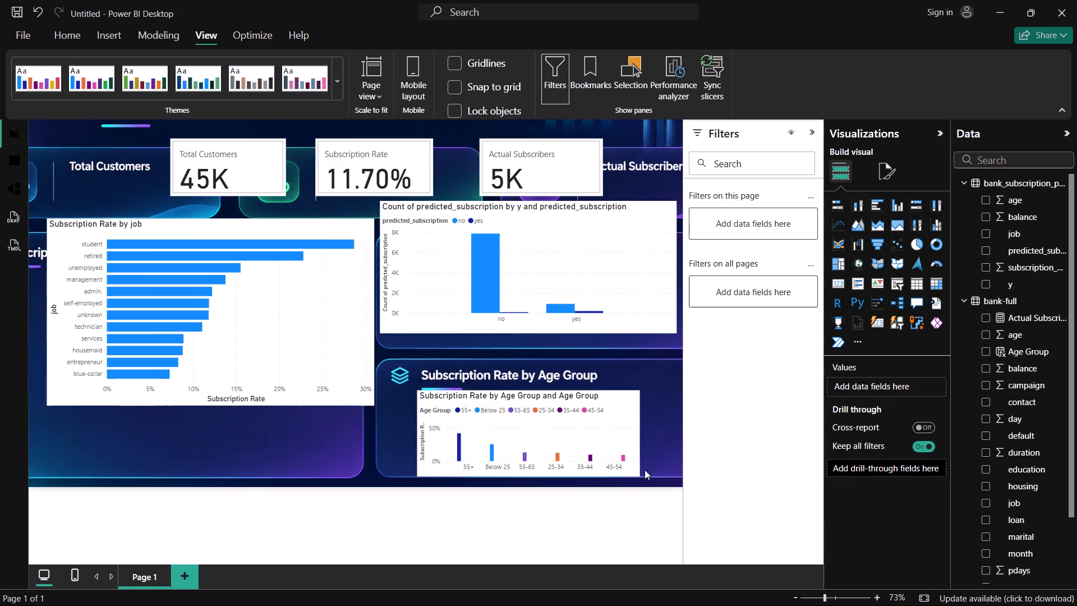
{"action": "left_click", "coordinate": [630, 443]}
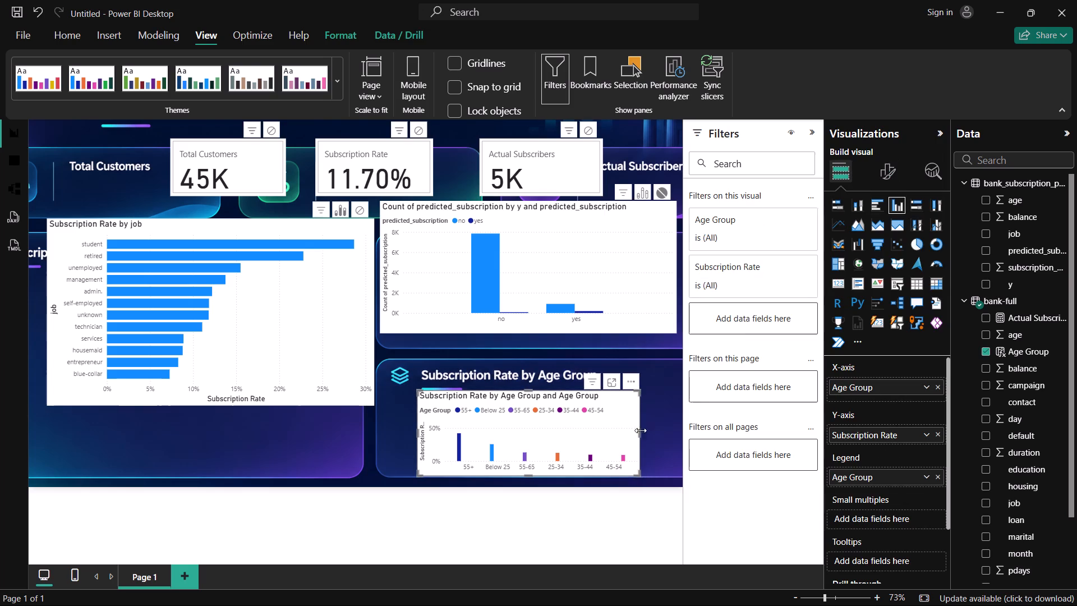
{"action": "left_click_drag", "start_coordinate": [639, 431], "coordinate": [666, 425]}
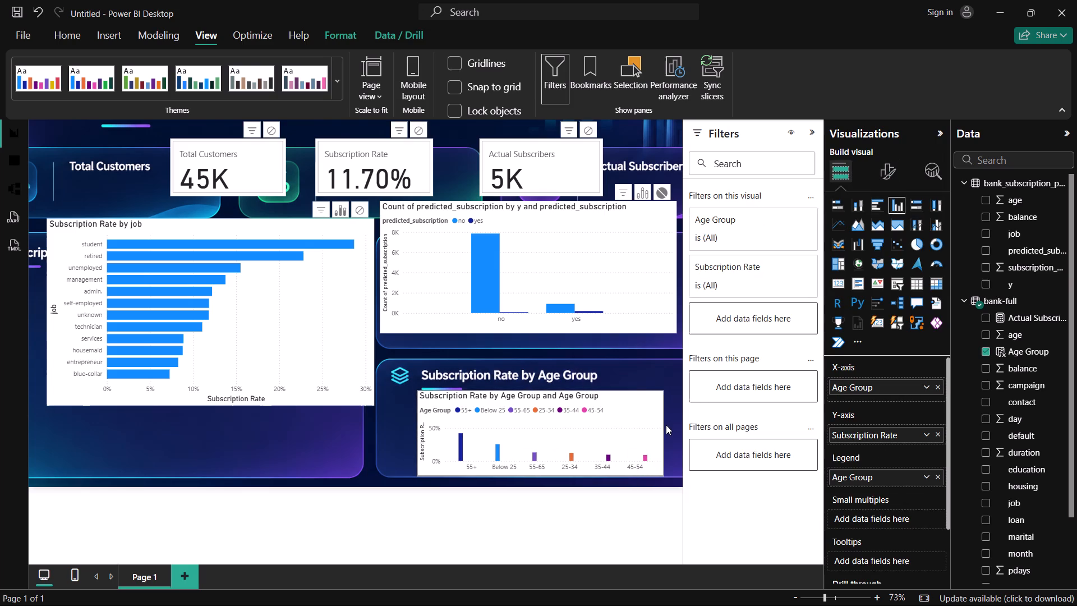
{"action": "left_click_drag", "start_coordinate": [666, 425], "coordinate": [679, 425]}
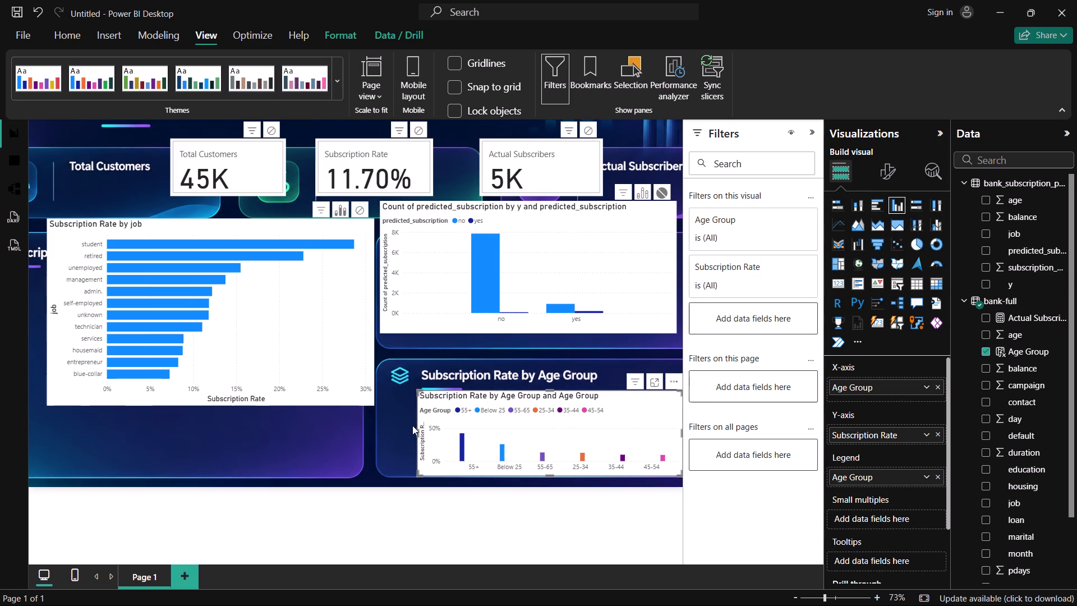
{"action": "left_click", "coordinate": [417, 432]}
{"action": "left_click_drag", "start_coordinate": [417, 432], "coordinate": [388, 430]}
Move and resize the predicted_subscription count chart to sit under the background's Actual vs Predicted Subscription heading.
{"action": "left_click_drag", "start_coordinate": [478, 229], "coordinate": [486, 258]}
{"action": "left_click_drag", "start_coordinate": [681, 360], "coordinate": [652, 313]}
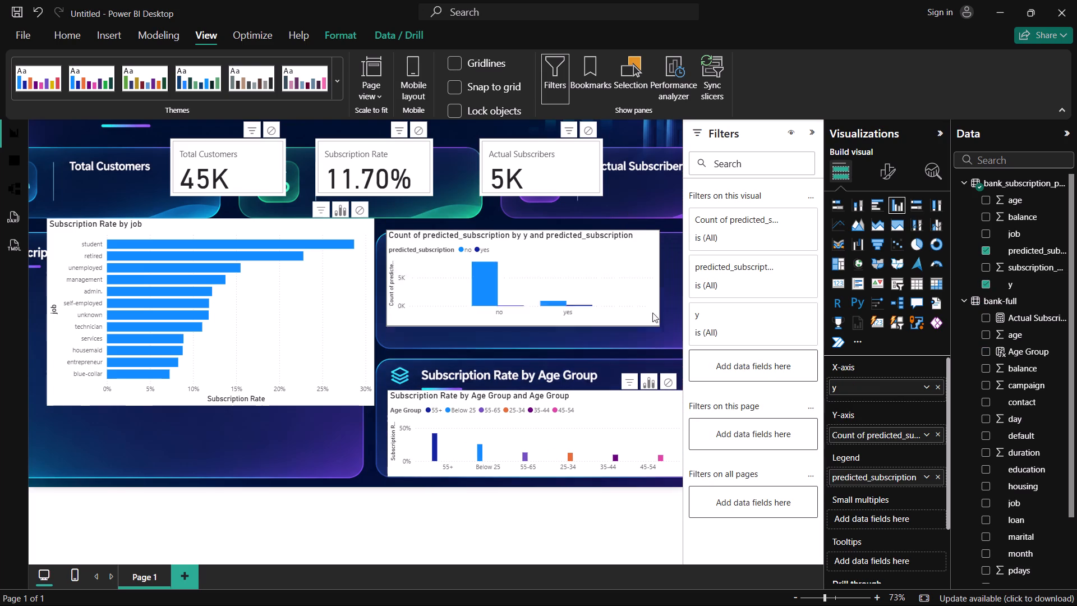
{"action": "left_click_drag", "start_coordinate": [652, 313], "coordinate": [668, 339]}
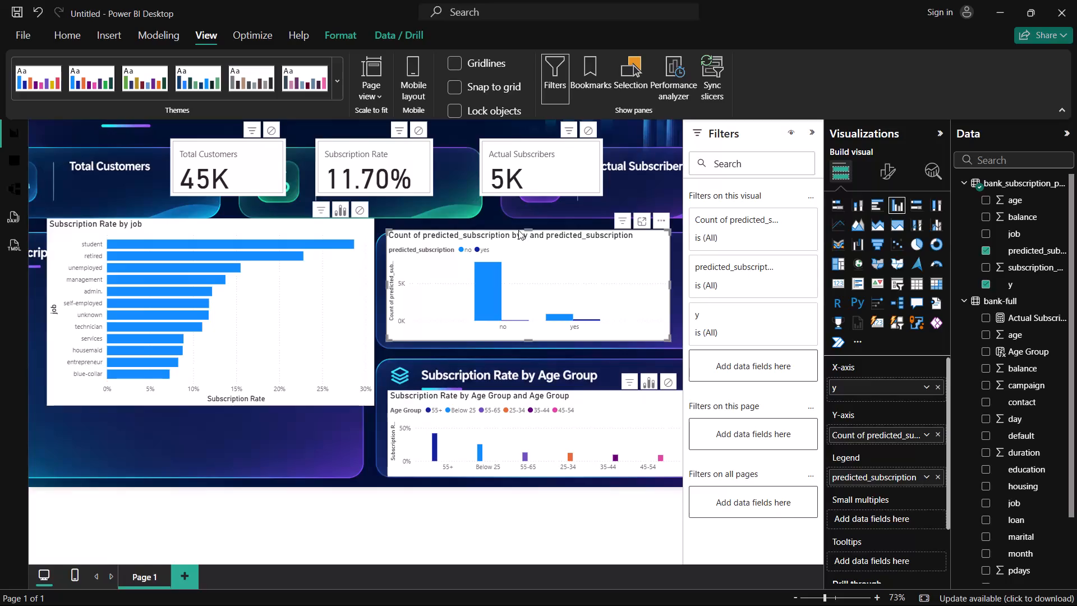
{"action": "left_click_drag", "start_coordinate": [527, 229], "coordinate": [541, 259]}
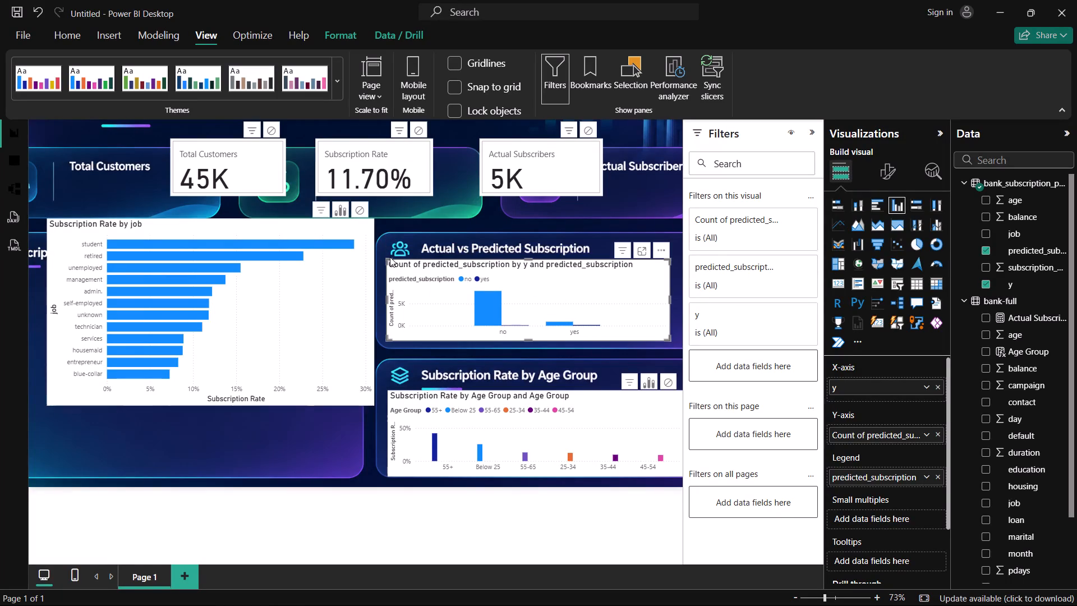
Move the Subscription Rate by job chart into the background's Subscription Rate by Job holder.
{"action": "left_click_drag", "start_coordinate": [344, 245], "coordinate": [323, 304]}
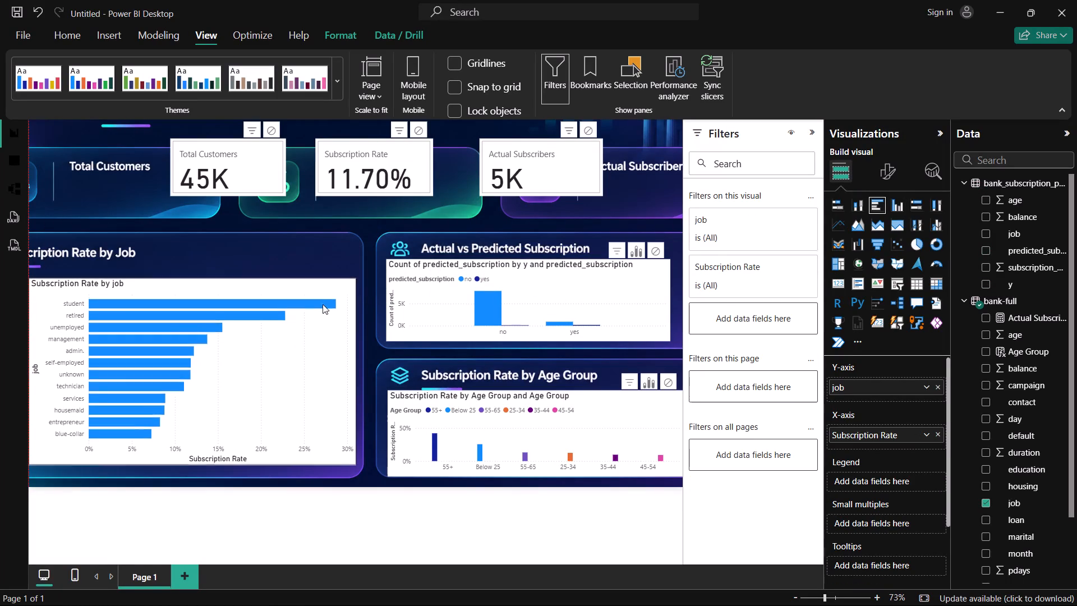
{"action": "left_click_drag", "start_coordinate": [323, 304], "coordinate": [326, 302]}
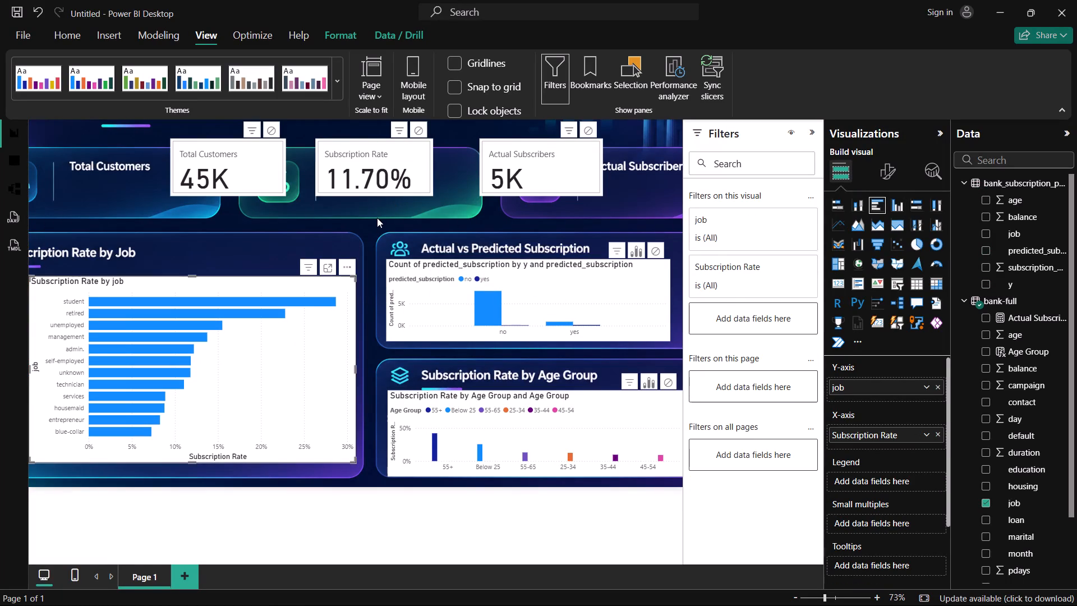
Set the canvas background's image fit to Fill, with the page zoomed to 72%.
{"action": "left_click", "coordinate": [377, 218]}
{"action": "scroll", "coordinate": [377, 218], "scroll_direction": "right", "scroll_amount": 1}
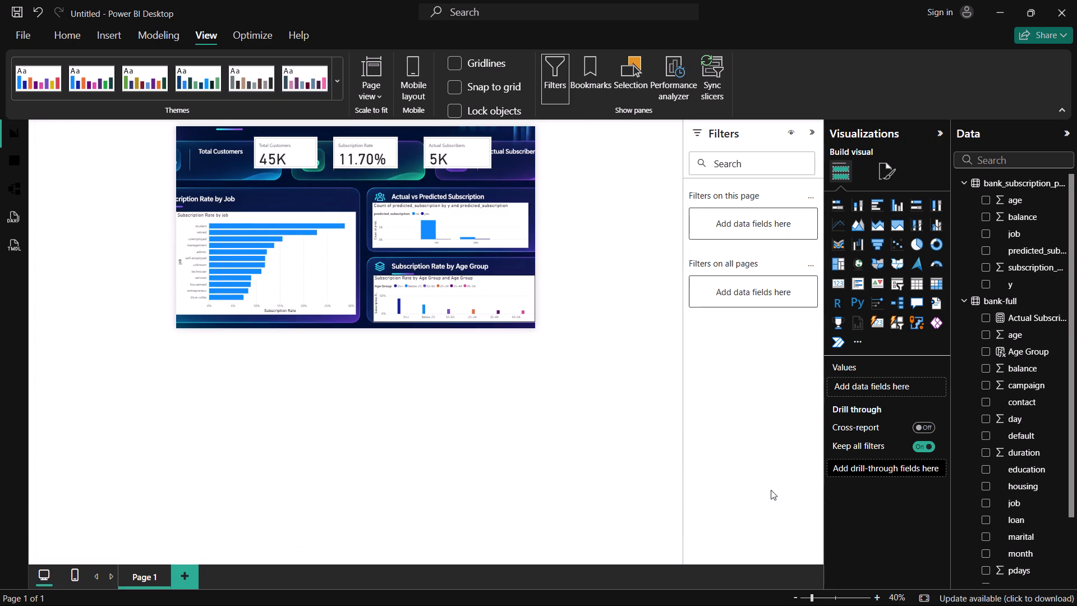
{"action": "left_click", "coordinate": [829, 595]}
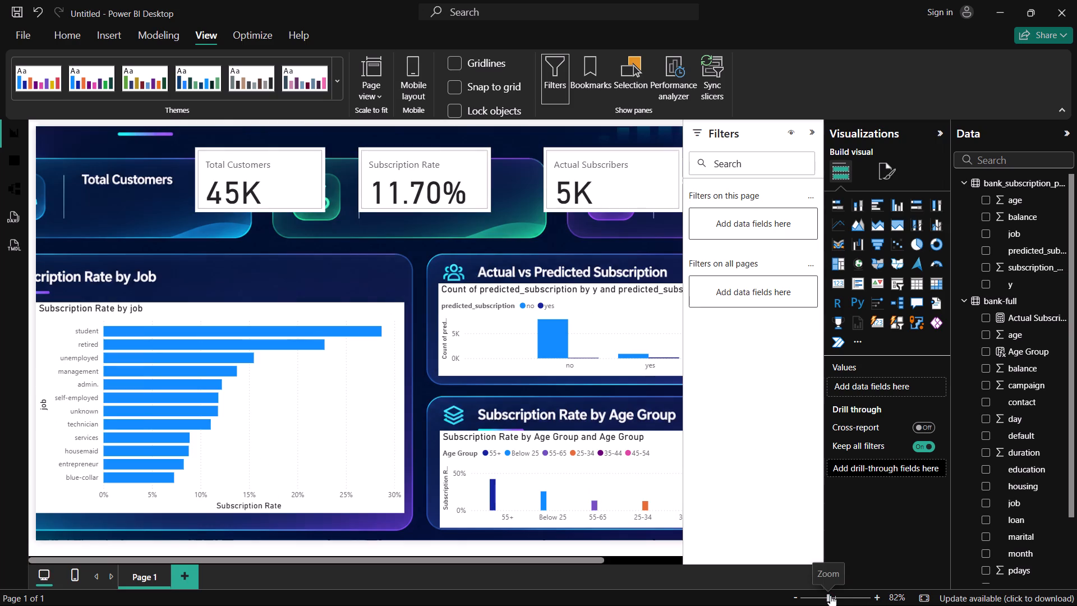
{"action": "left_click", "coordinate": [825, 596]}
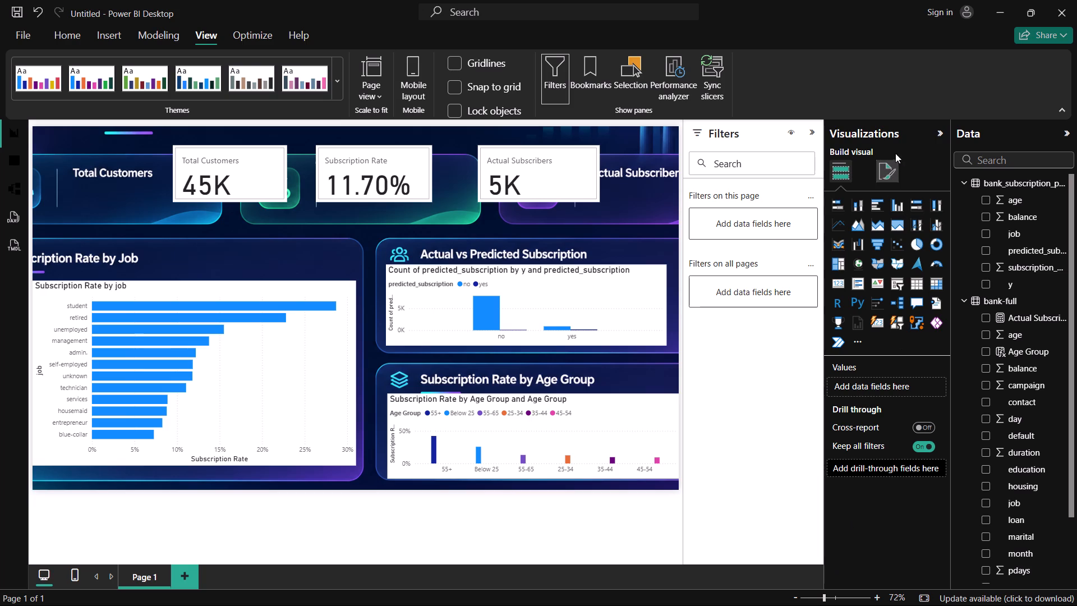
{"action": "left_click", "coordinate": [881, 173]}
{"action": "left_click", "coordinate": [843, 292]}
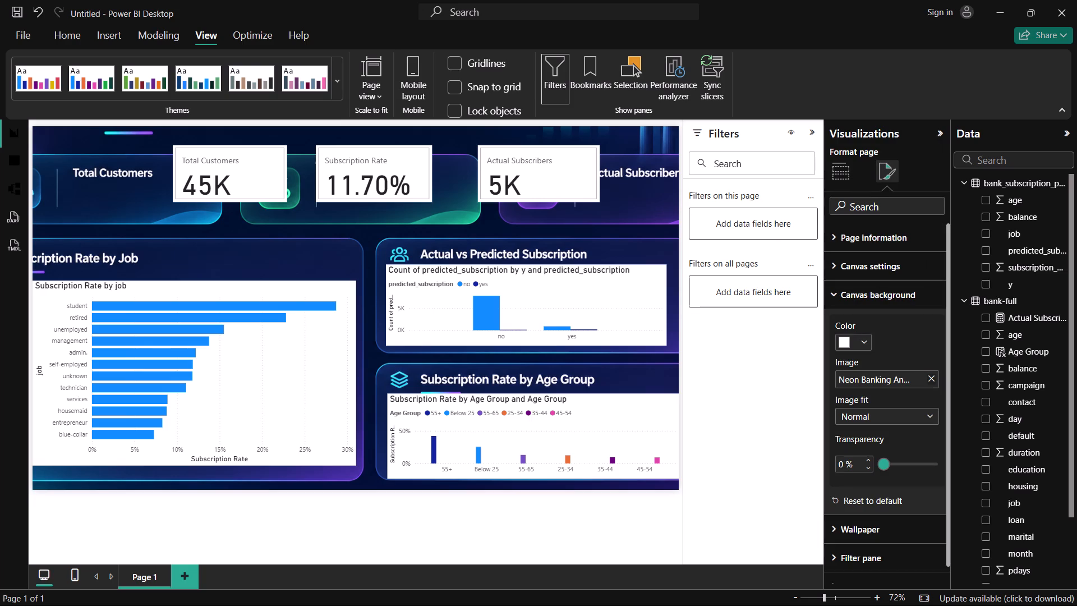
{"action": "left_click", "coordinate": [885, 408]}
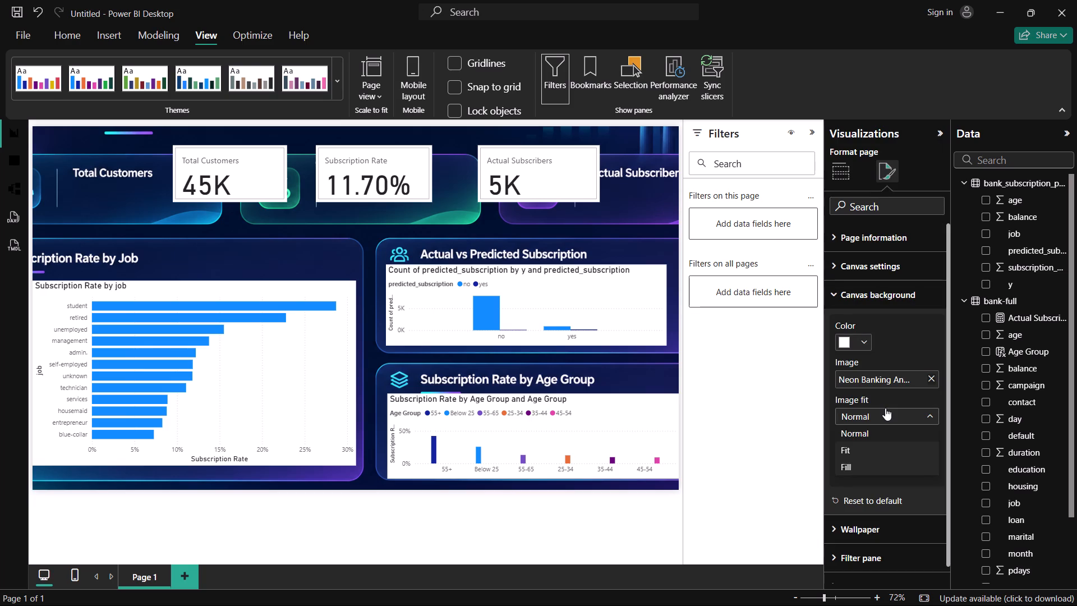
{"action": "left_click", "coordinate": [884, 462]}
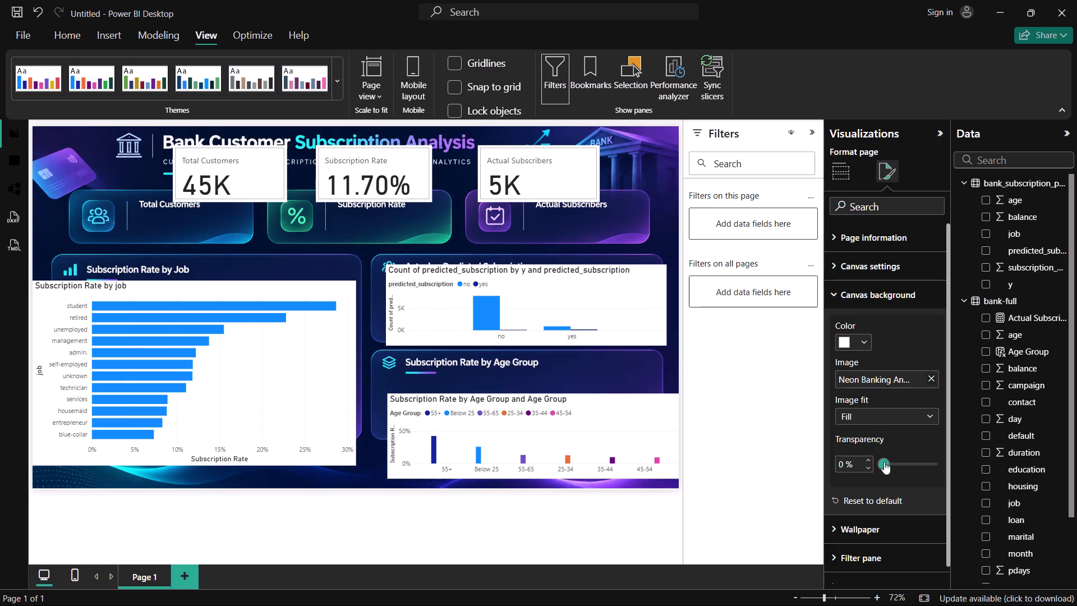
Shrink the predicted_subscription count chart and reposition it within the background's Actual vs Predicted Subscription holder.
{"action": "left_click", "coordinate": [773, 350]}
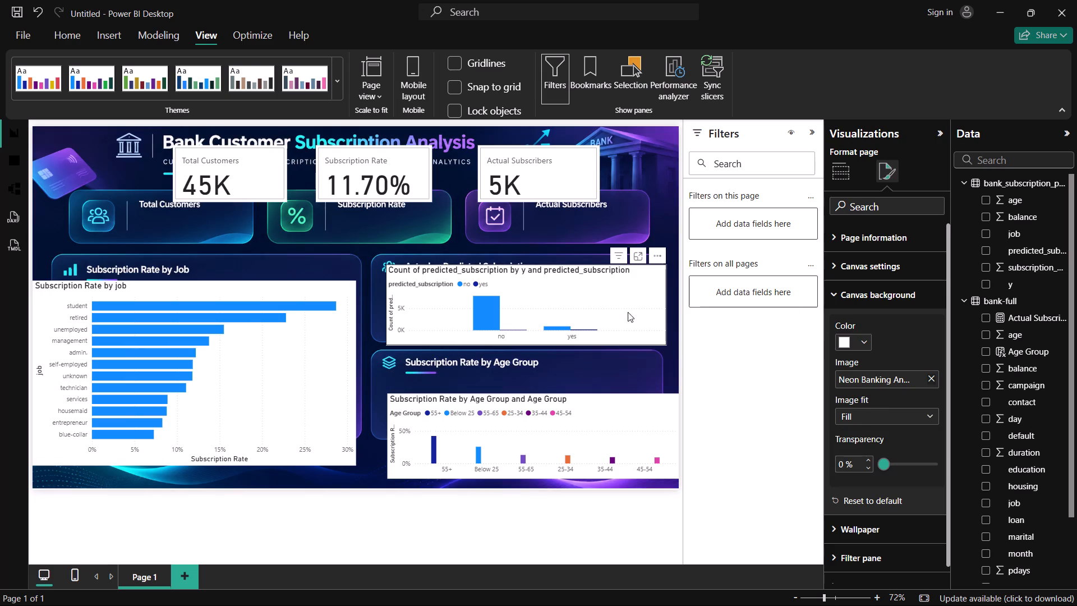
{"action": "left_click", "coordinate": [635, 311]}
{"action": "left_click_drag", "start_coordinate": [666, 342], "coordinate": [662, 339]}
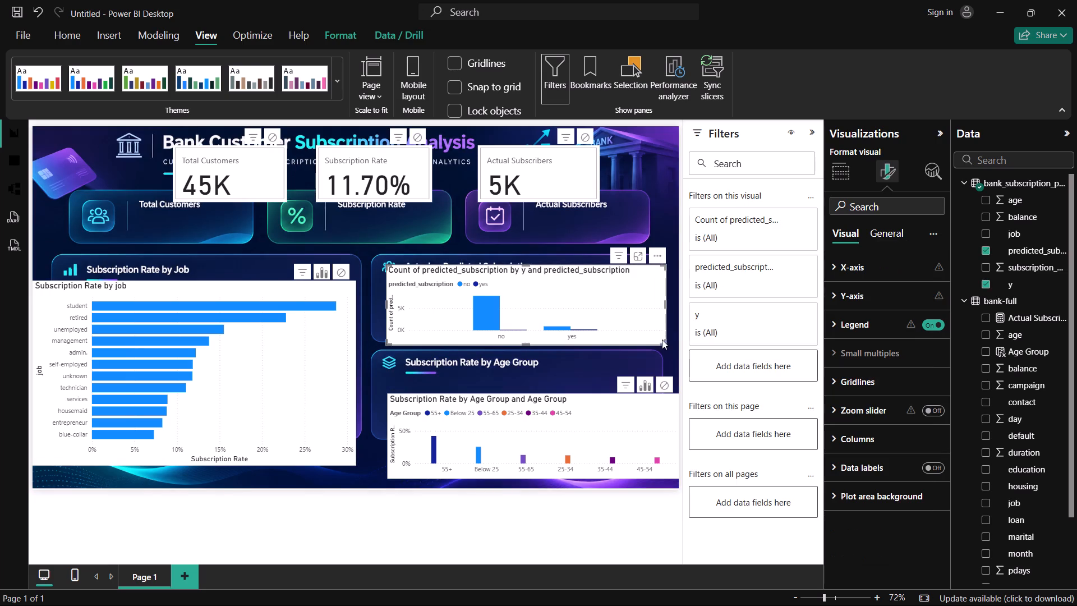
{"action": "left_click_drag", "start_coordinate": [662, 339], "coordinate": [648, 332]}
{"action": "left_click", "coordinate": [625, 294]}
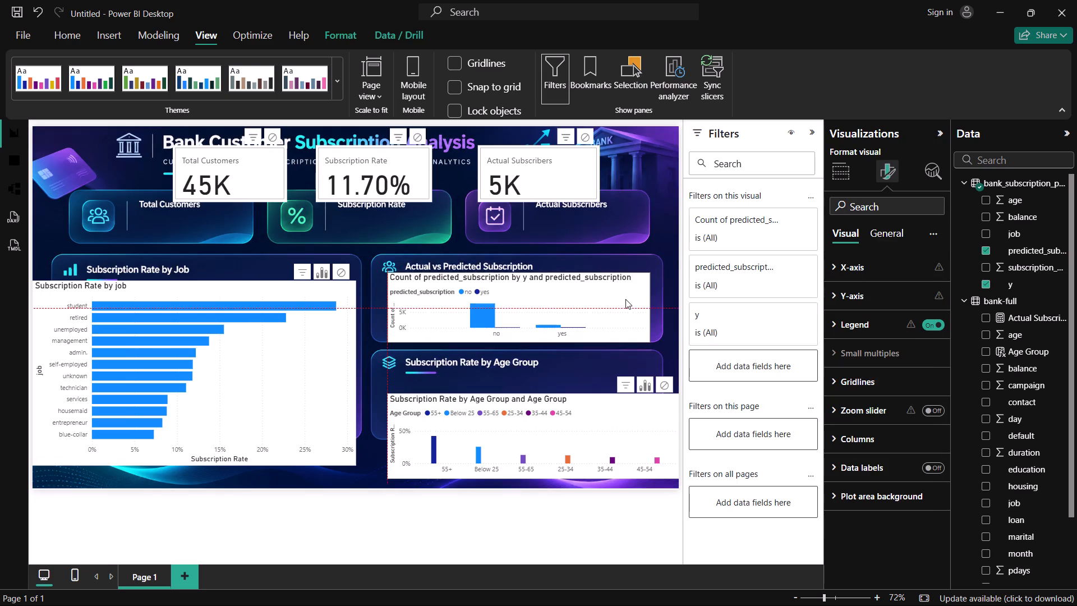
Move the age group chart up into the background's Subscription Rate by Age Group holder.
{"action": "left_click_drag", "start_coordinate": [622, 420], "coordinate": [605, 380]}
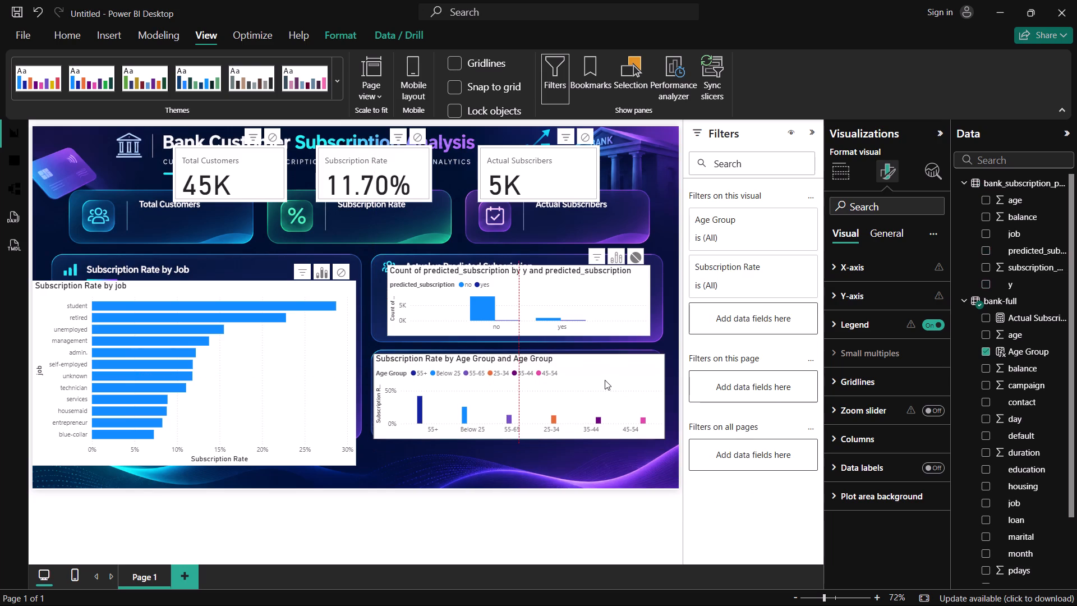
{"action": "left_click_drag", "start_coordinate": [605, 380], "coordinate": [604, 379]}
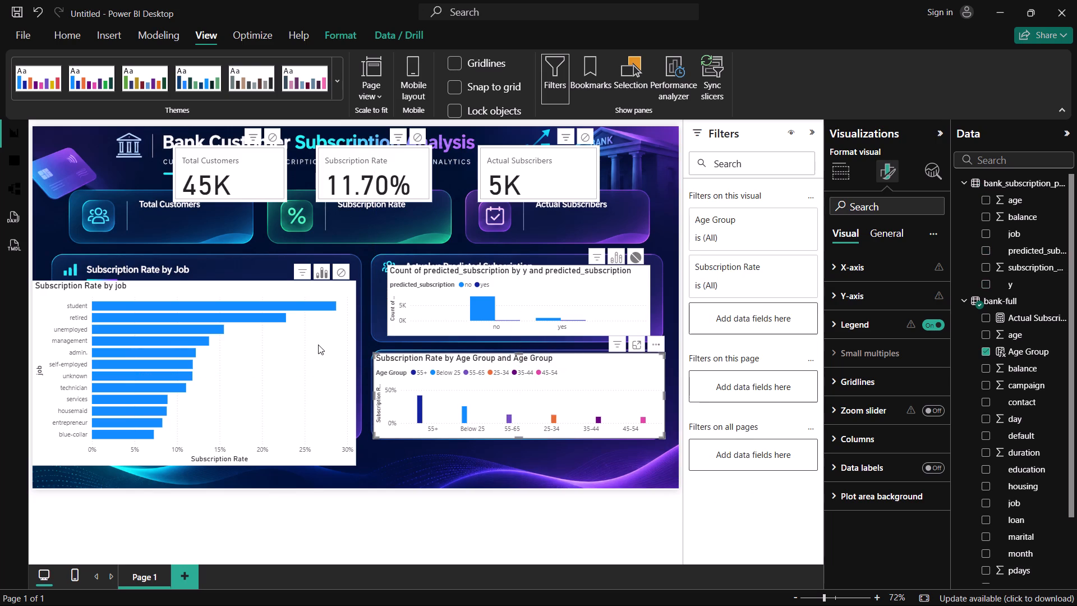
Move and resize the Subscription Rate by job chart to fit inside the background's Subscription Rate by Job holder.
{"action": "left_click_drag", "start_coordinate": [318, 345], "coordinate": [328, 321]}
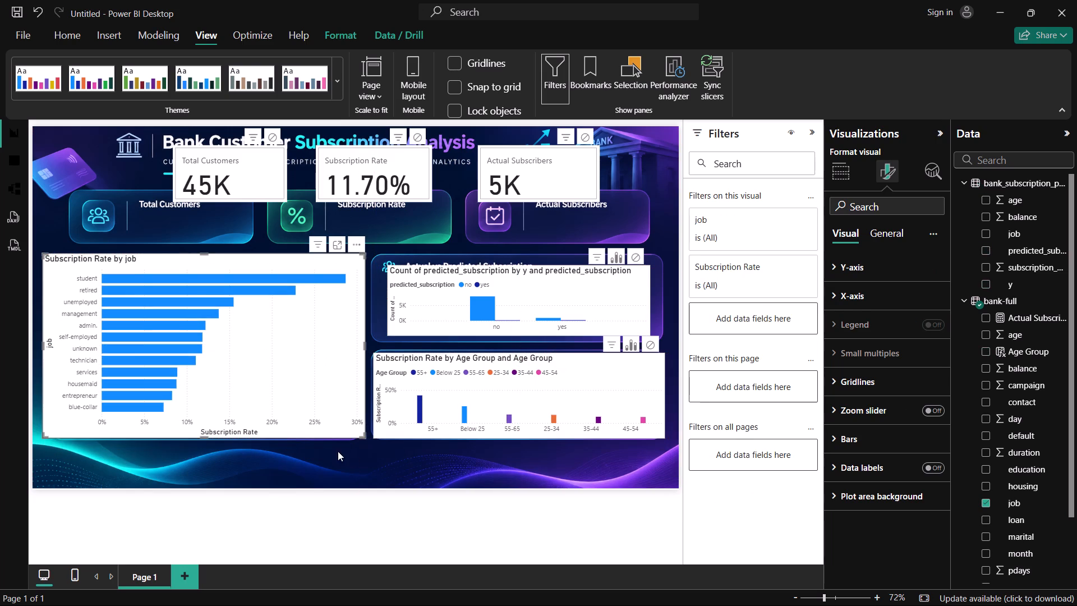
{"action": "left_click_drag", "start_coordinate": [362, 434], "coordinate": [324, 404]}
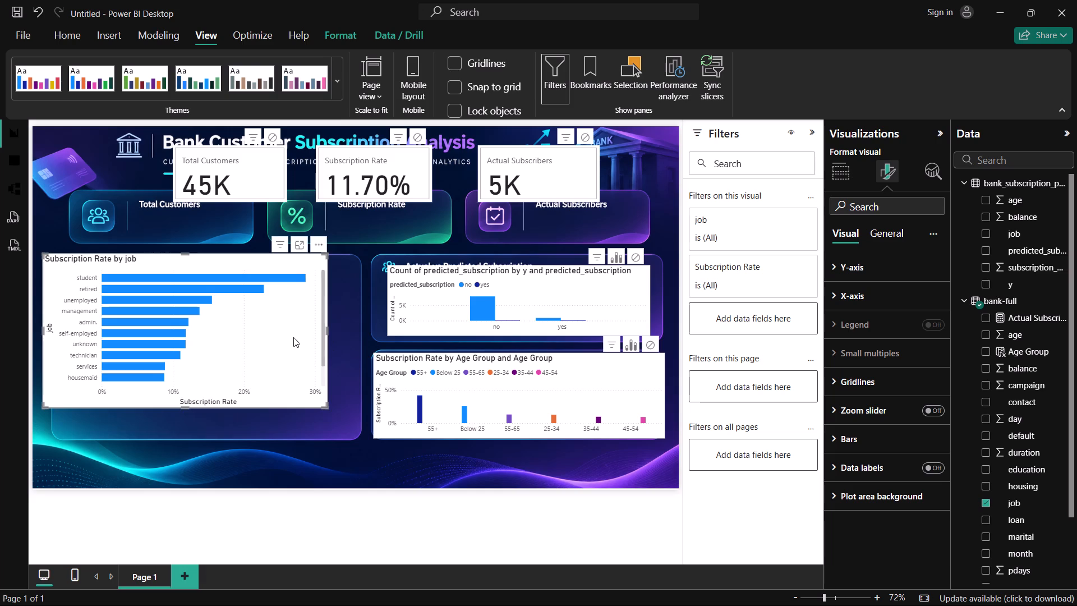
{"action": "left_click_drag", "start_coordinate": [291, 349], "coordinate": [313, 380]}
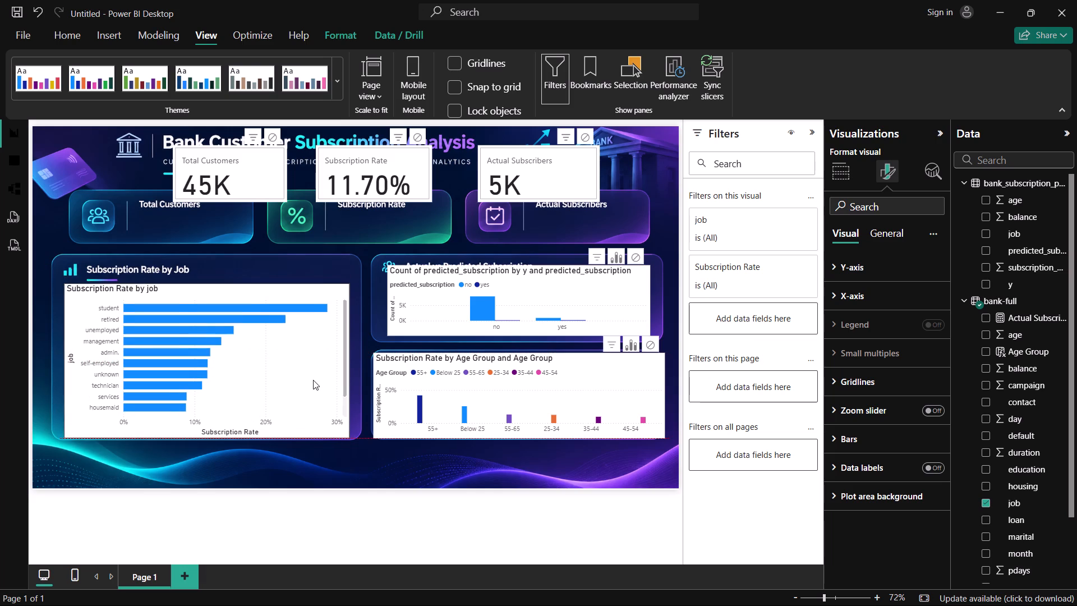
{"action": "left_click_drag", "start_coordinate": [313, 380], "coordinate": [313, 381]}
{"action": "left_click_drag", "start_coordinate": [343, 436], "coordinate": [348, 448]}
{"action": "left_click_drag", "start_coordinate": [302, 361], "coordinate": [295, 342]}
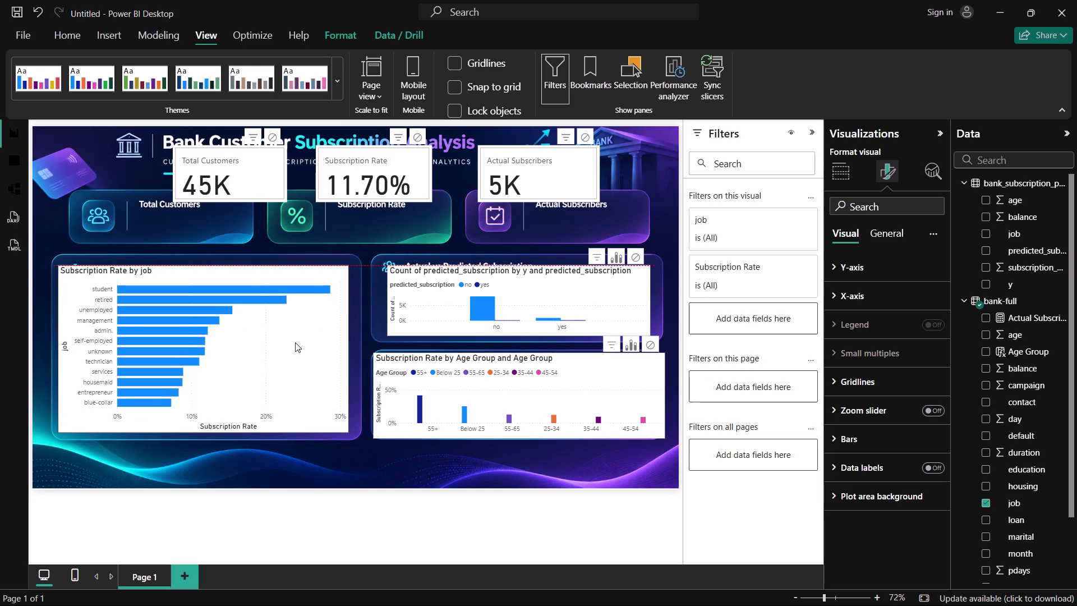
{"action": "left_click_drag", "start_coordinate": [295, 342], "coordinate": [296, 343]}
Move the Total Customers, Subscription Rate and Actual Subscribers cards onto their matching holders, beside the holder icons.
{"action": "left_click_drag", "start_coordinate": [263, 172], "coordinate": [246, 180]}
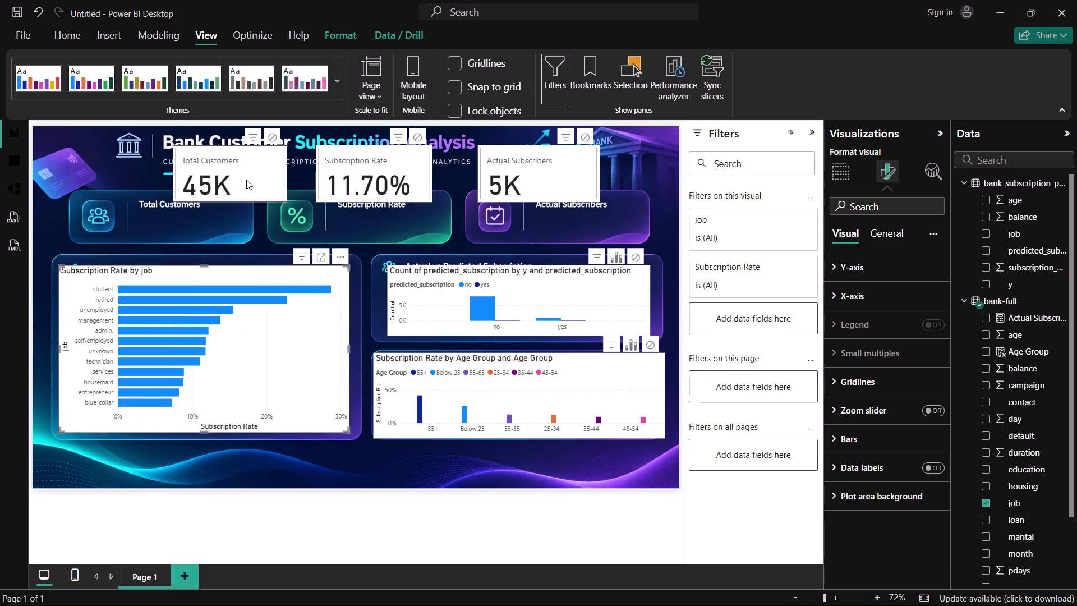
{"action": "left_click_drag", "start_coordinate": [246, 180], "coordinate": [215, 217]}
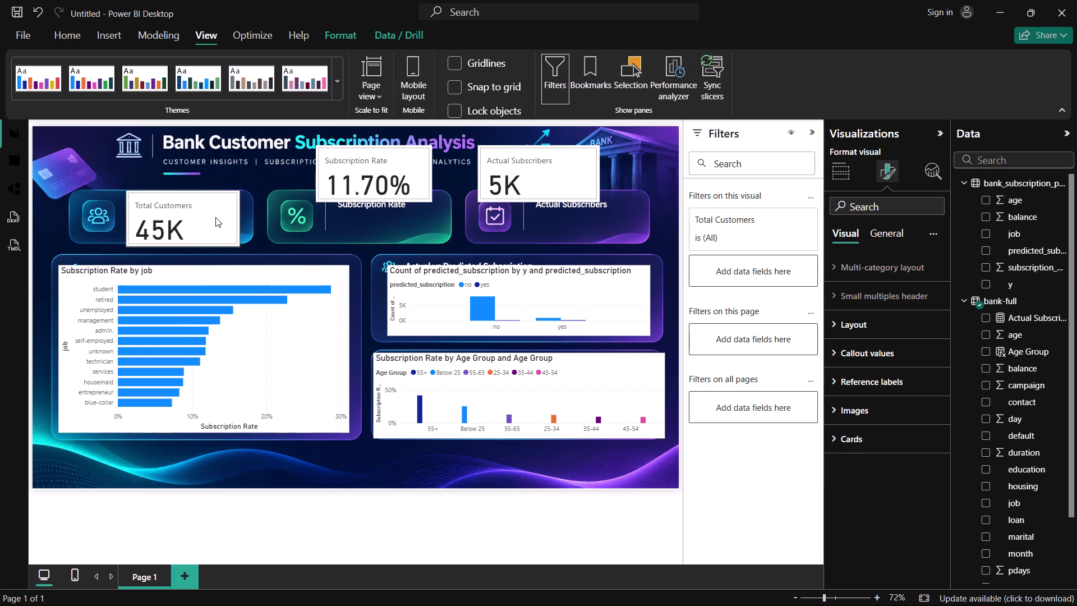
{"action": "left_click_drag", "start_coordinate": [215, 217], "coordinate": [220, 215]}
{"action": "left_click_drag", "start_coordinate": [402, 168], "coordinate": [418, 205]}
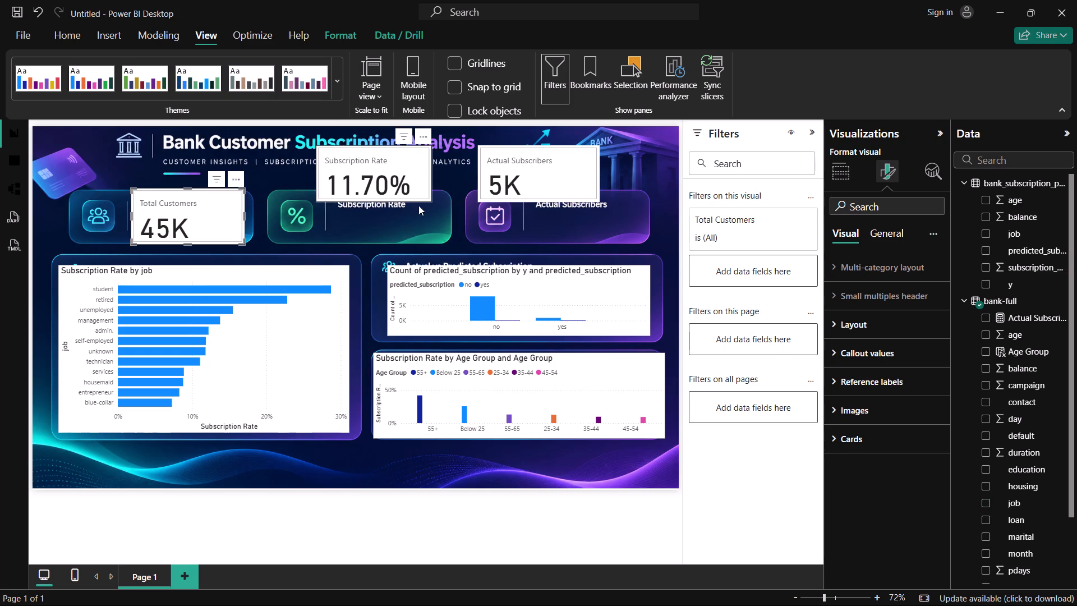
{"action": "left_click_drag", "start_coordinate": [418, 205], "coordinate": [419, 209]}
{"action": "left_click_drag", "start_coordinate": [570, 176], "coordinate": [616, 216]}
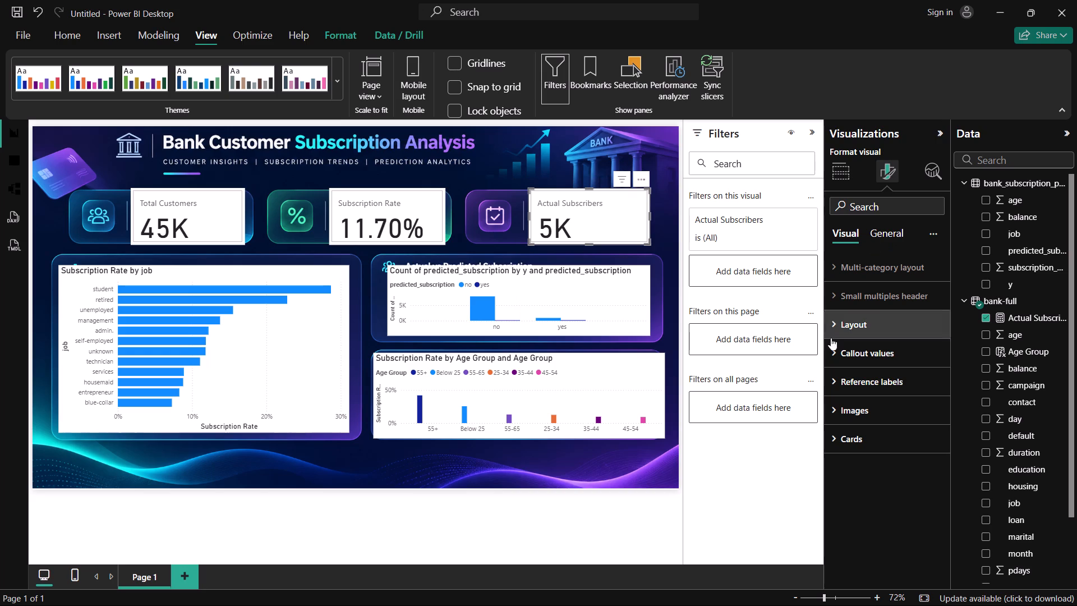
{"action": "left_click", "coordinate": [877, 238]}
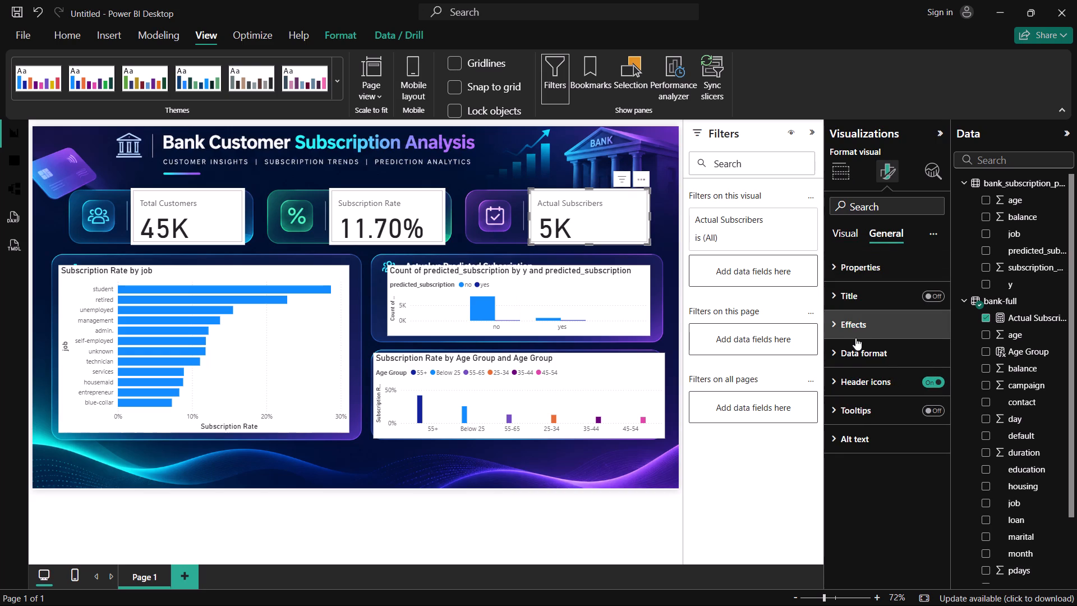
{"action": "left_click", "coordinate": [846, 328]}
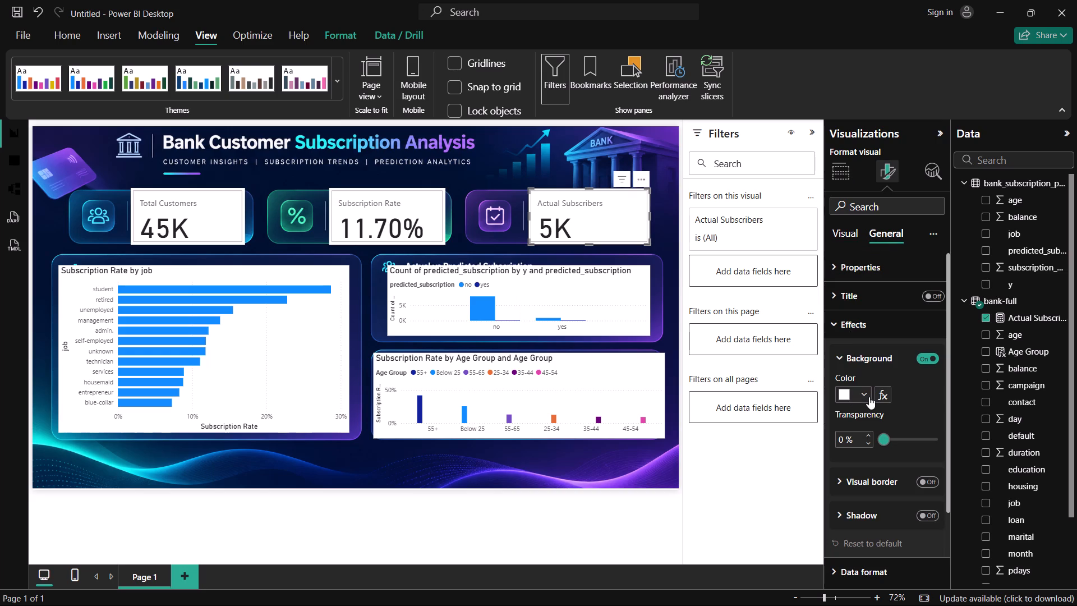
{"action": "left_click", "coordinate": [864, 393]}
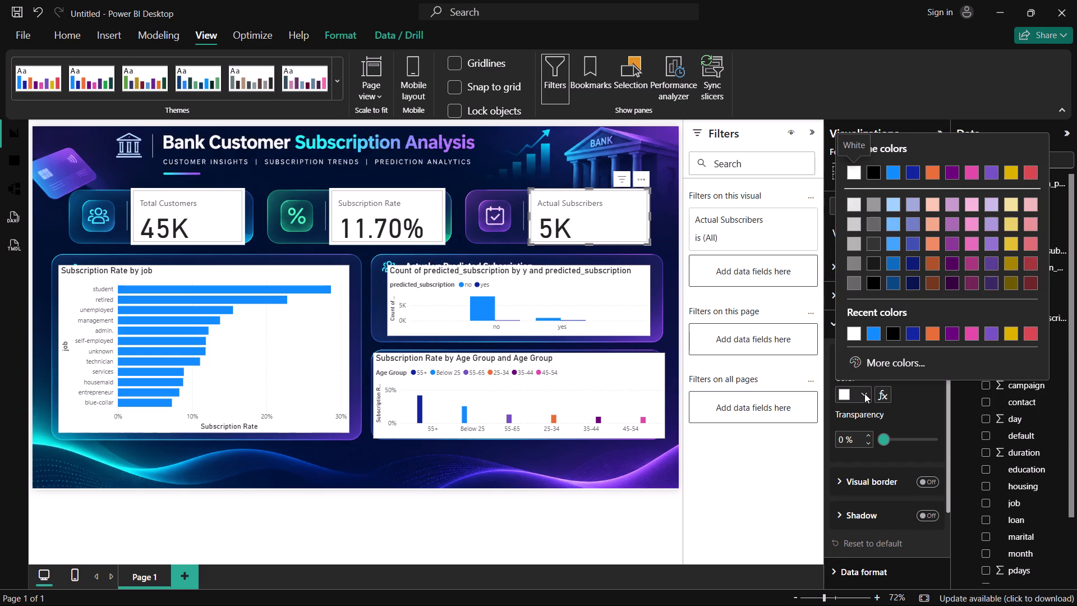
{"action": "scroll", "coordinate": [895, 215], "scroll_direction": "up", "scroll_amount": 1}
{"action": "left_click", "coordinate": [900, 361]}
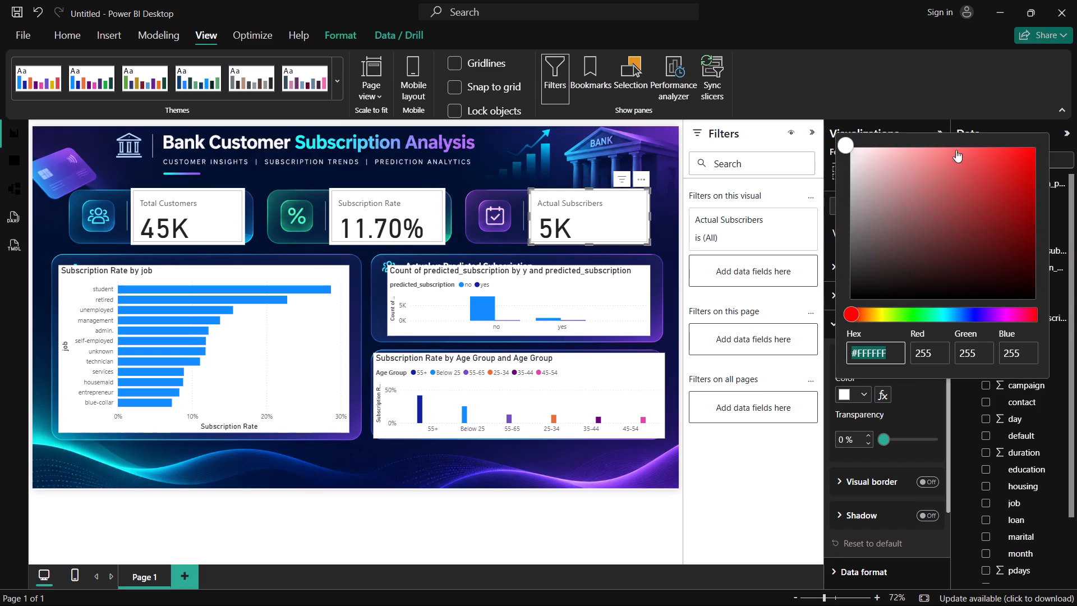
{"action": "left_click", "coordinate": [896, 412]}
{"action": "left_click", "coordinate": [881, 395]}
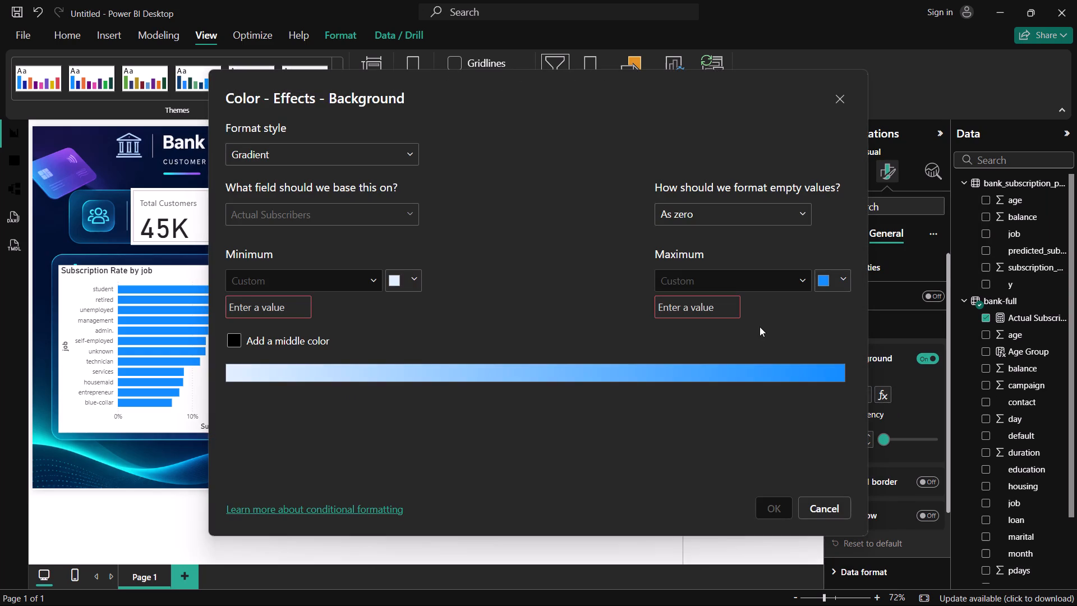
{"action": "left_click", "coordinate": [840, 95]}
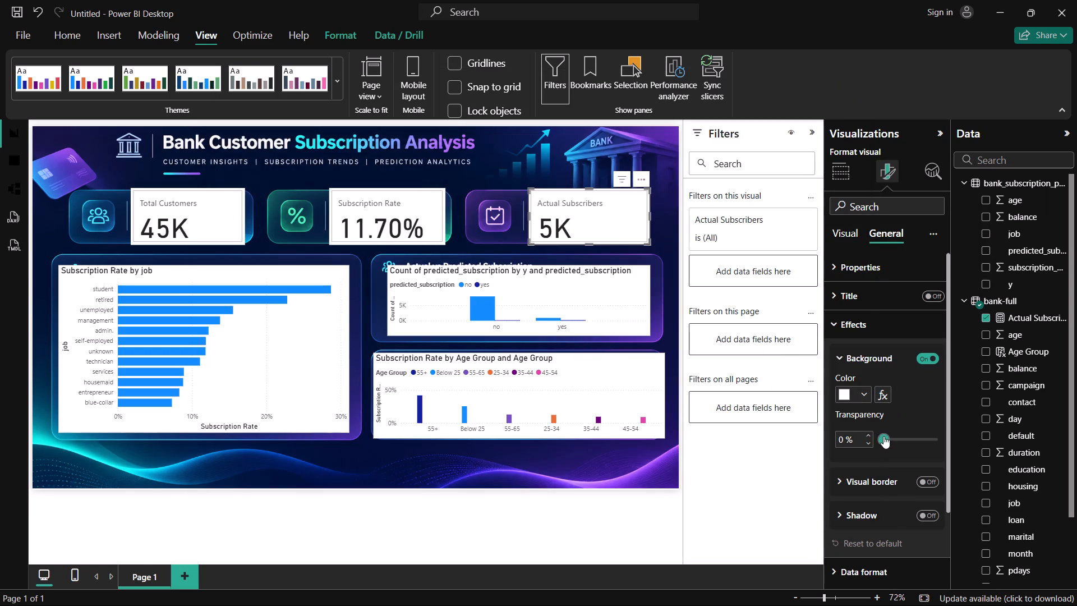
Set the Actual Subscribers card's background transparency to 100%.
{"action": "left_click_drag", "start_coordinate": [884, 437], "coordinate": [960, 423]}
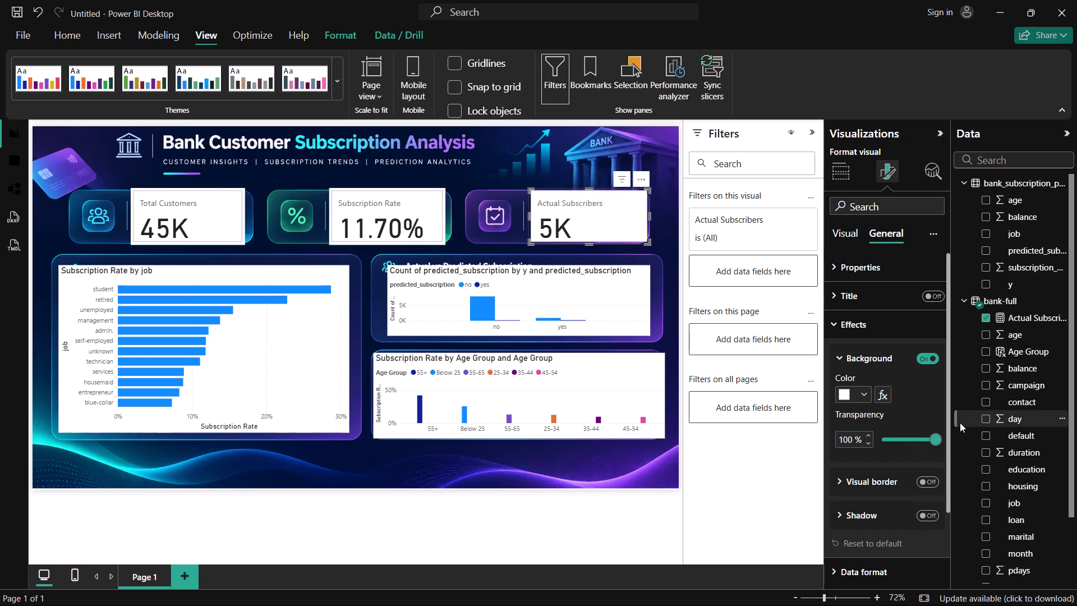
{"action": "left_click", "coordinate": [622, 217]}
Turn off the background effect of the Actual Subscribers card.
{"action": "left_click", "coordinate": [832, 357]}
{"action": "left_click", "coordinate": [843, 357]}
{"action": "left_click", "coordinate": [844, 229]}
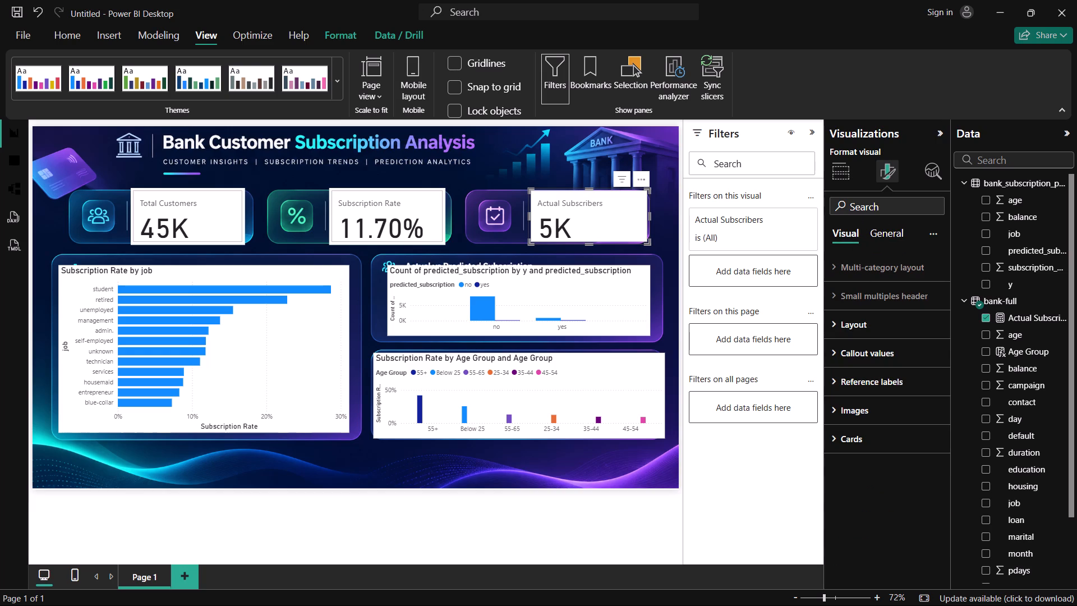
{"action": "left_click", "coordinate": [887, 231]}
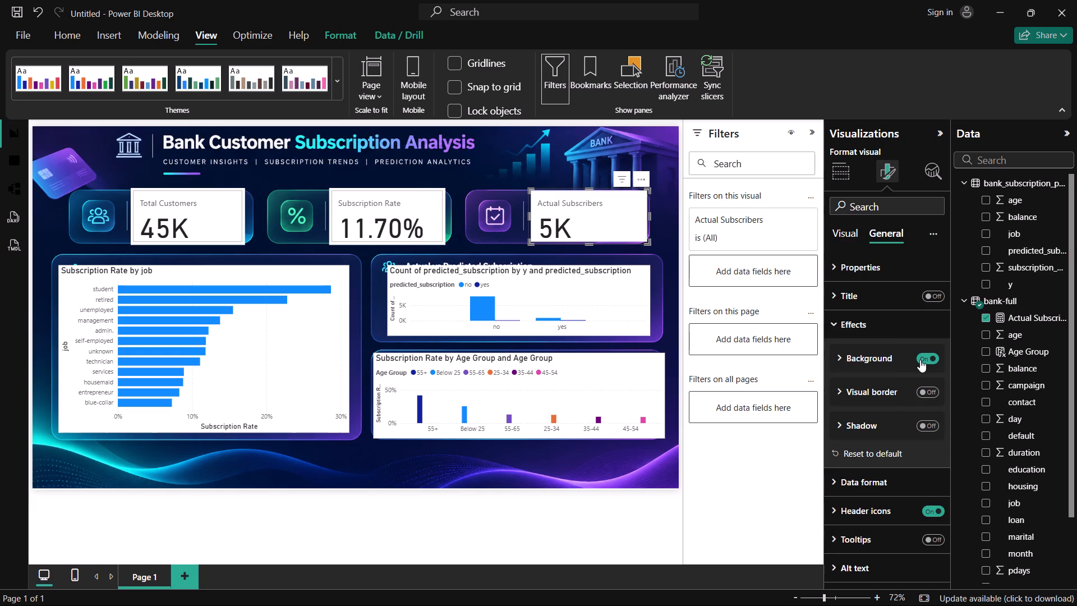
{"action": "left_click", "coordinate": [920, 360]}
{"action": "left_click", "coordinate": [636, 229]}
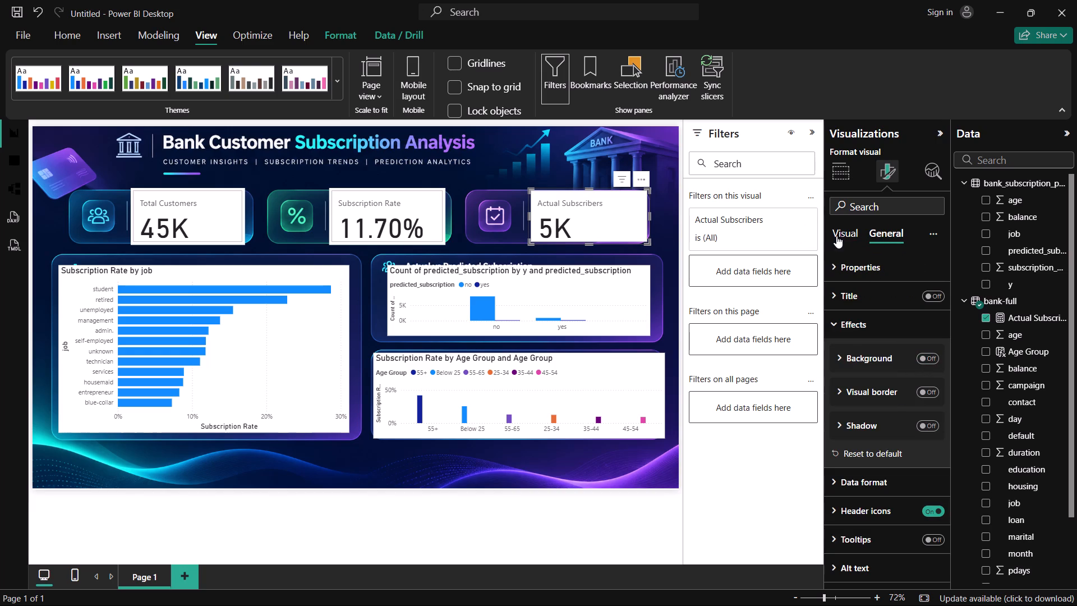
{"action": "left_click", "coordinate": [845, 235]}
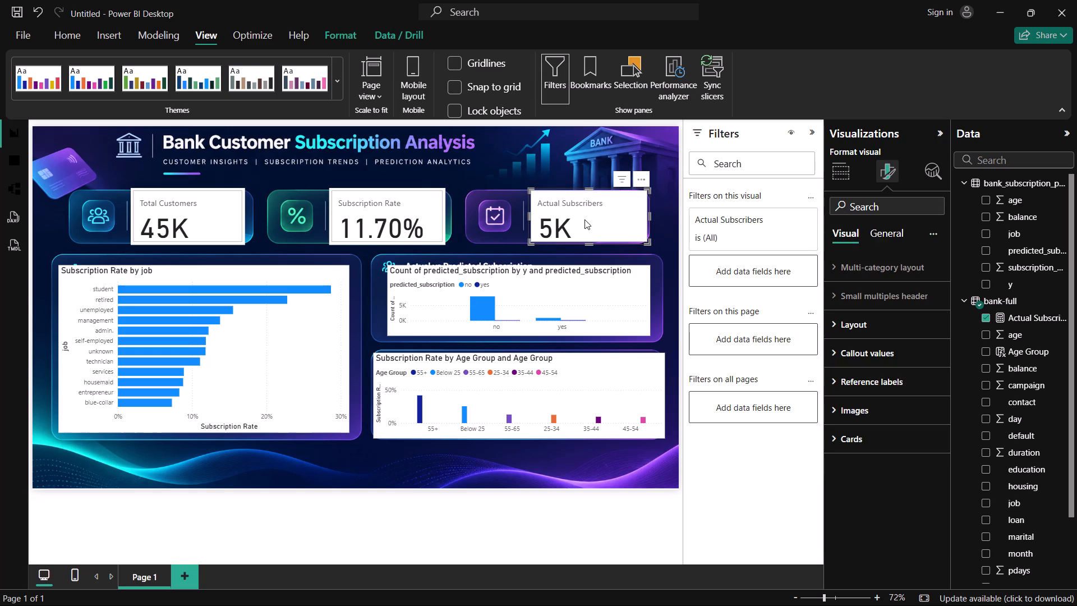
Turn off the background effect of the predicted_subscription count chart in the Actual vs Predicted Subscription holder.
{"action": "left_click", "coordinate": [542, 309]}
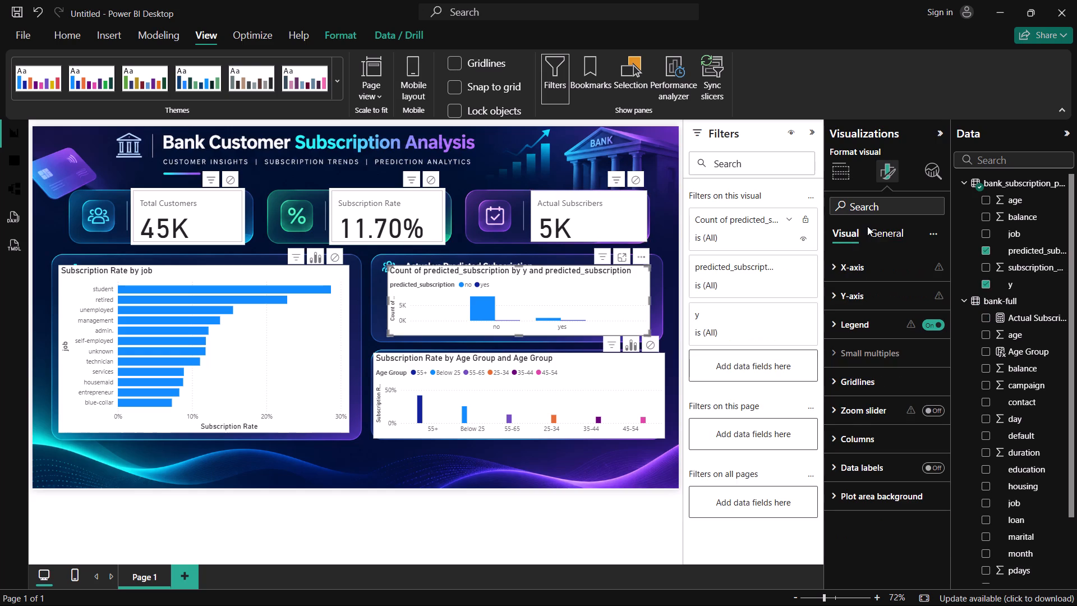
{"action": "left_click", "coordinate": [886, 246]}
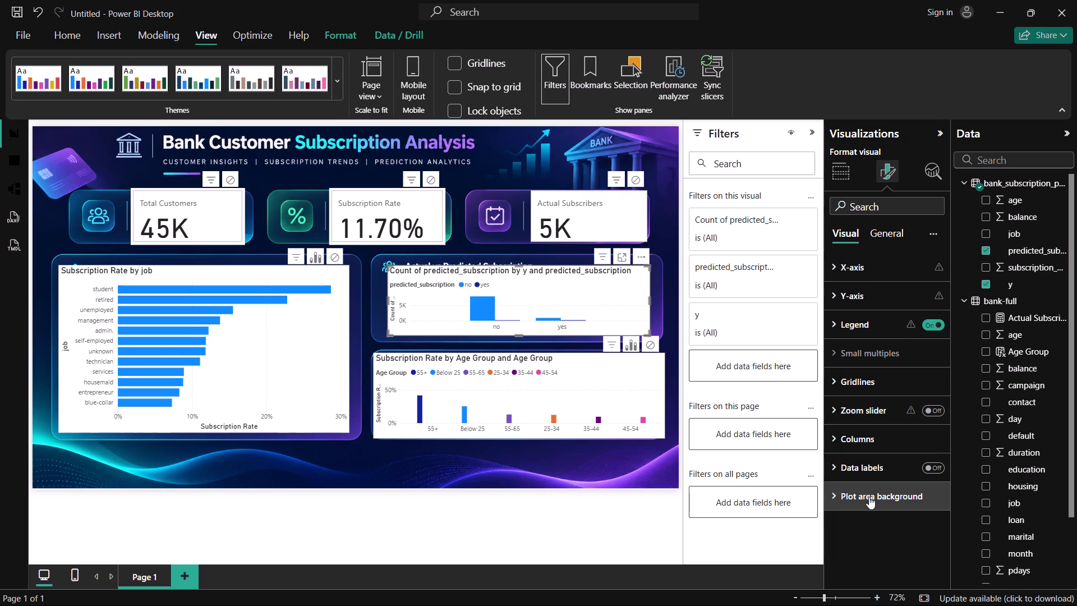
{"action": "left_click", "coordinate": [848, 494]}
{"action": "left_click", "coordinate": [848, 494]}
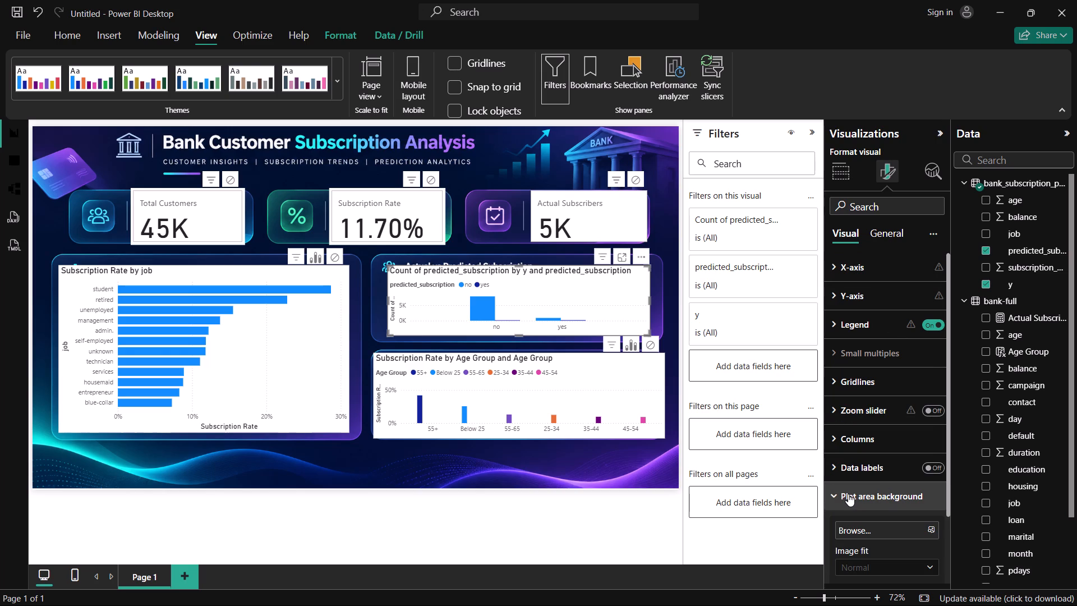
{"action": "left_click", "coordinate": [891, 235]}
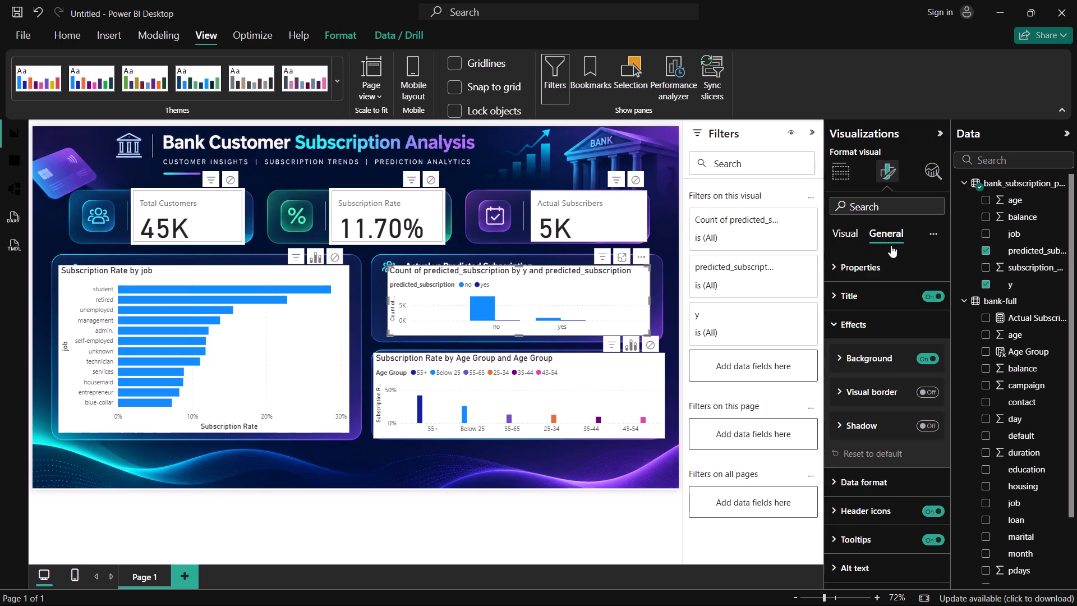
{"action": "scroll", "coordinate": [868, 357], "scroll_direction": "down", "scroll_amount": 1}
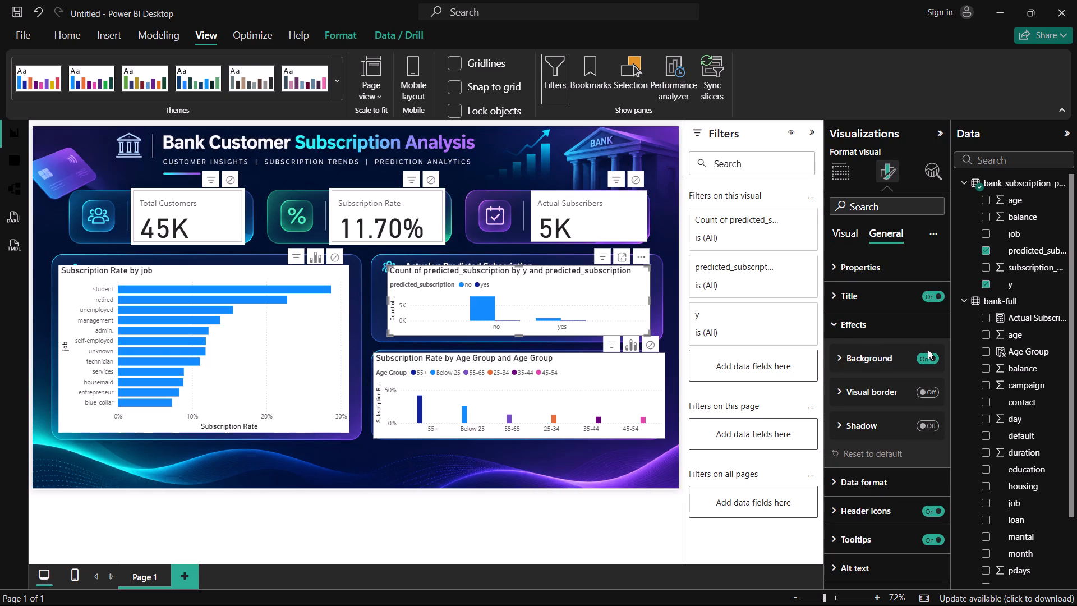
{"action": "left_click", "coordinate": [932, 361]}
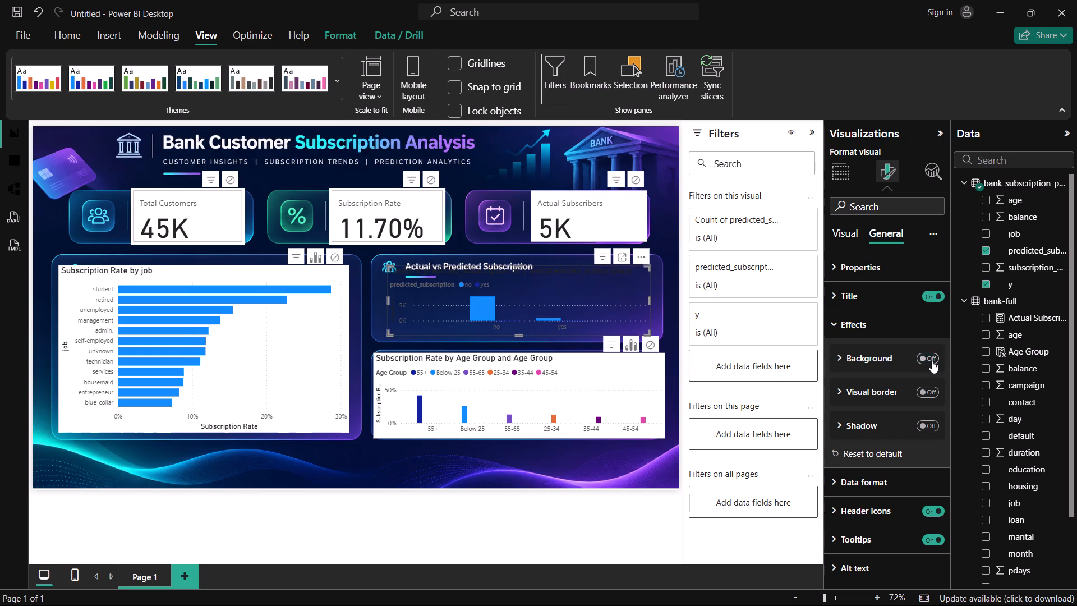
{"action": "left_click", "coordinate": [659, 297]}
{"action": "left_click", "coordinate": [600, 290]}
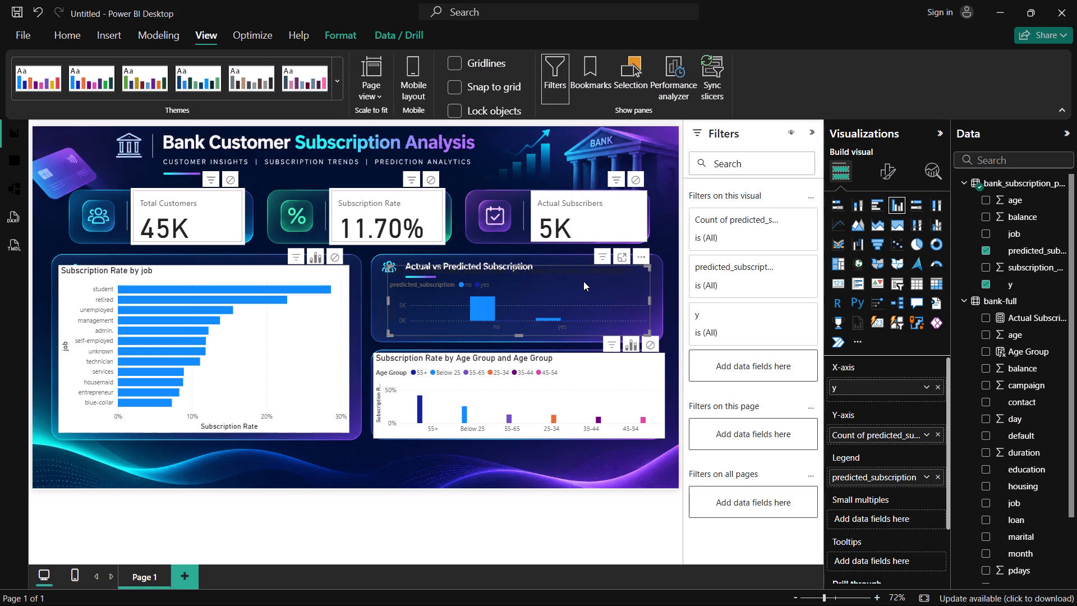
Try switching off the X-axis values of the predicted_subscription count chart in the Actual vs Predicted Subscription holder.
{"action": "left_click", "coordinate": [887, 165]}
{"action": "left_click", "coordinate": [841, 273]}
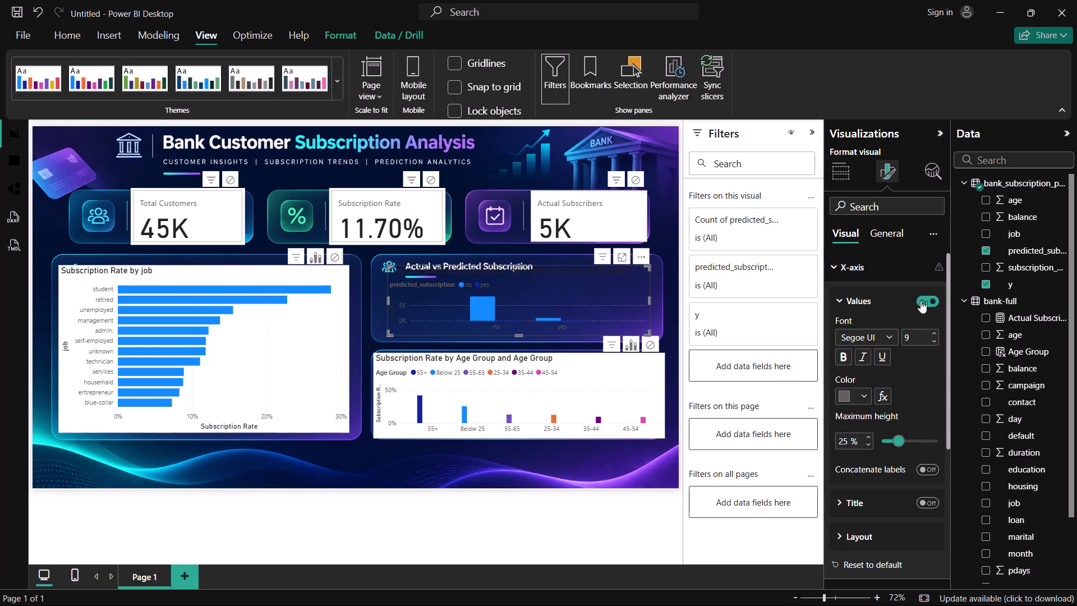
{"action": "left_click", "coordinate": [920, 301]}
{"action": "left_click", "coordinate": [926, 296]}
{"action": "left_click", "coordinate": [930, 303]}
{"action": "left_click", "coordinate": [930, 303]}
Turn off the Y-axis title of the Actual vs Predicted Subscription chart, keeping its Y-axis values on.
{"action": "scroll", "coordinate": [844, 388], "scroll_direction": "down", "scroll_amount": 1}
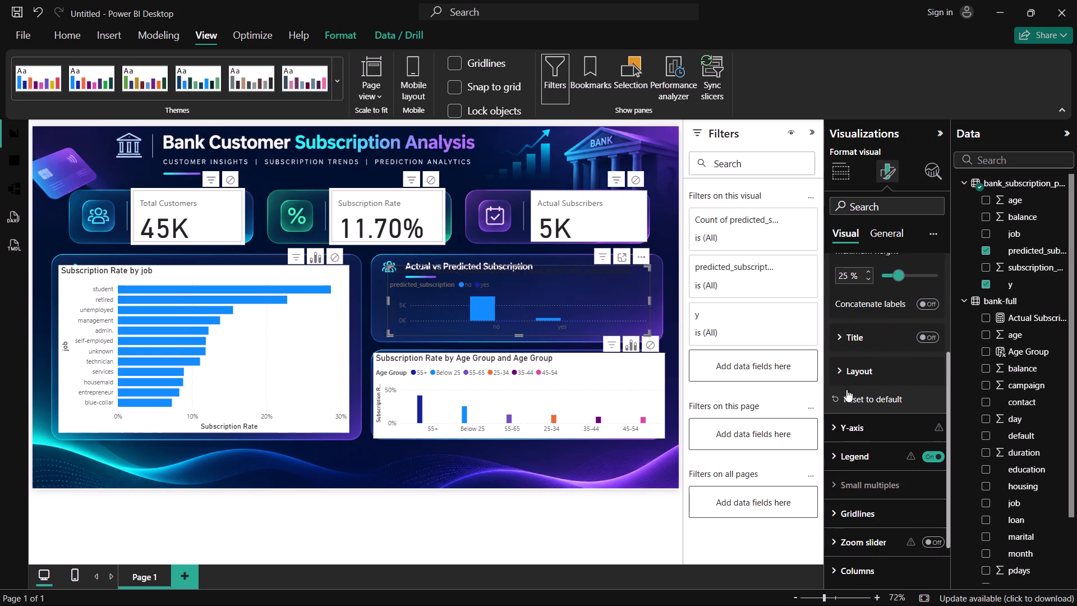
{"action": "scroll", "coordinate": [844, 344], "scroll_direction": "down", "scroll_amount": 1}
{"action": "left_click", "coordinate": [845, 401]}
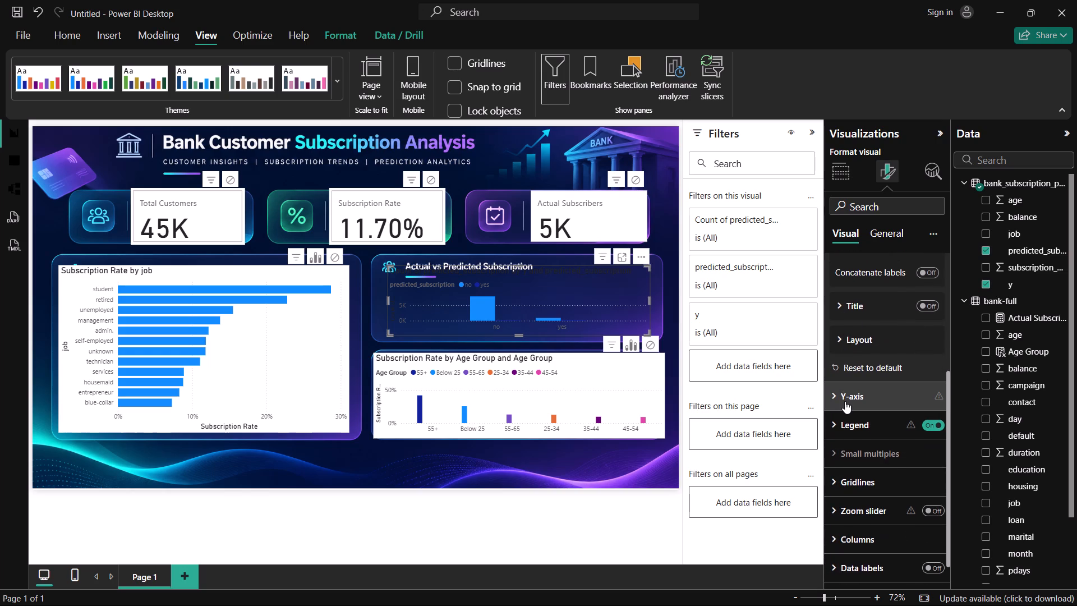
{"action": "scroll", "coordinate": [866, 469], "scroll_direction": "down", "scroll_amount": 2}
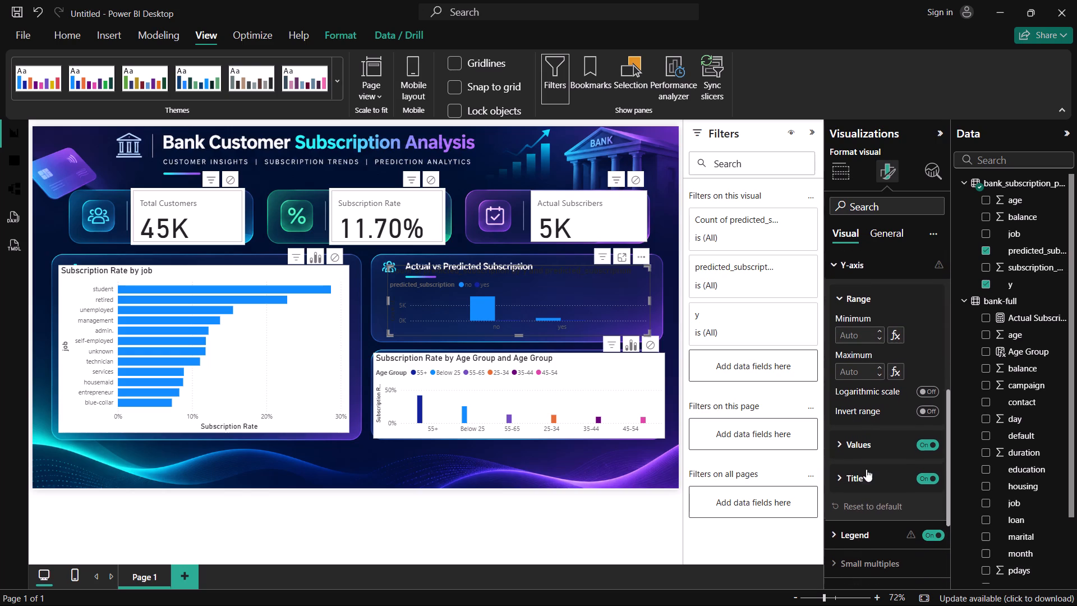
{"action": "scroll", "coordinate": [866, 469], "scroll_direction": "down", "scroll_amount": 1}
{"action": "left_click", "coordinate": [931, 454]}
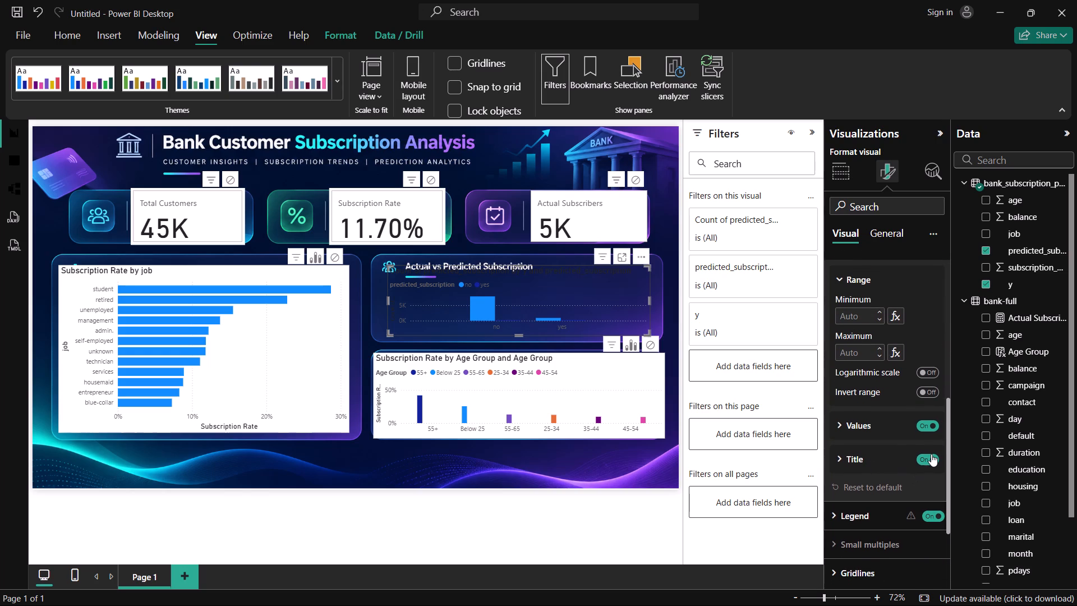
{"action": "left_click", "coordinate": [921, 424]}
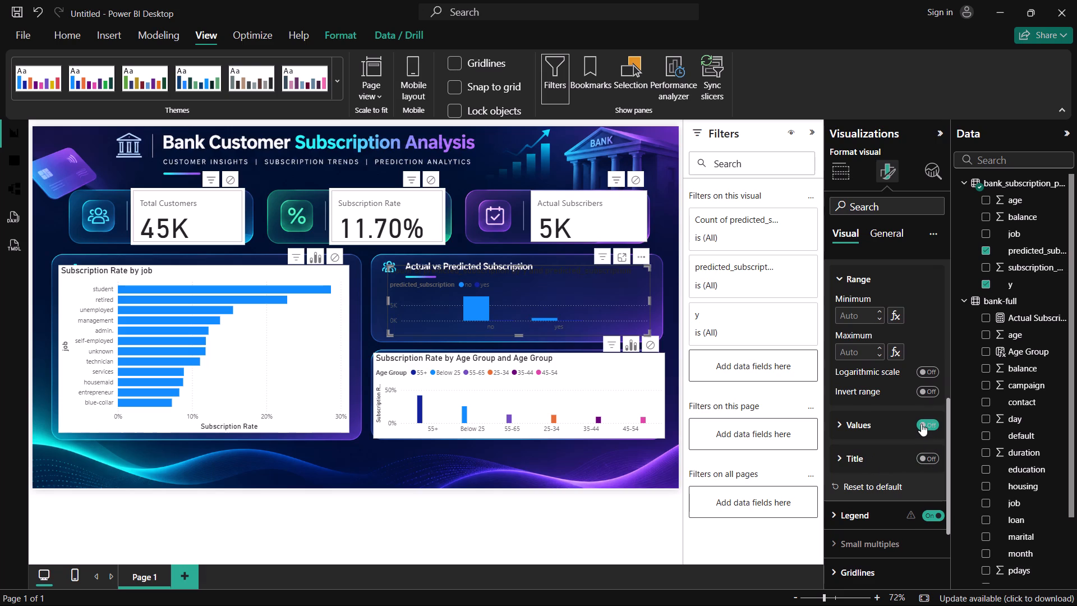
{"action": "left_click", "coordinate": [921, 424]}
Turn off the legend of the Actual vs Predicted Subscription chart.
{"action": "scroll", "coordinate": [894, 382], "scroll_direction": "down", "scroll_amount": 1}
{"action": "left_click", "coordinate": [842, 469]}
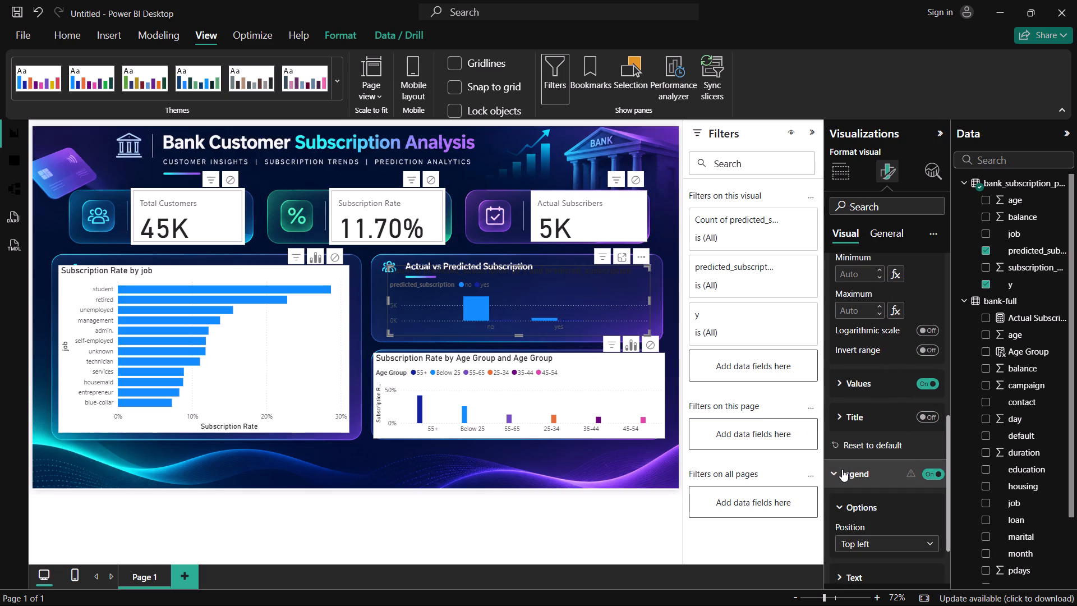
{"action": "scroll", "coordinate": [842, 469], "scroll_direction": "down", "scroll_amount": 1}
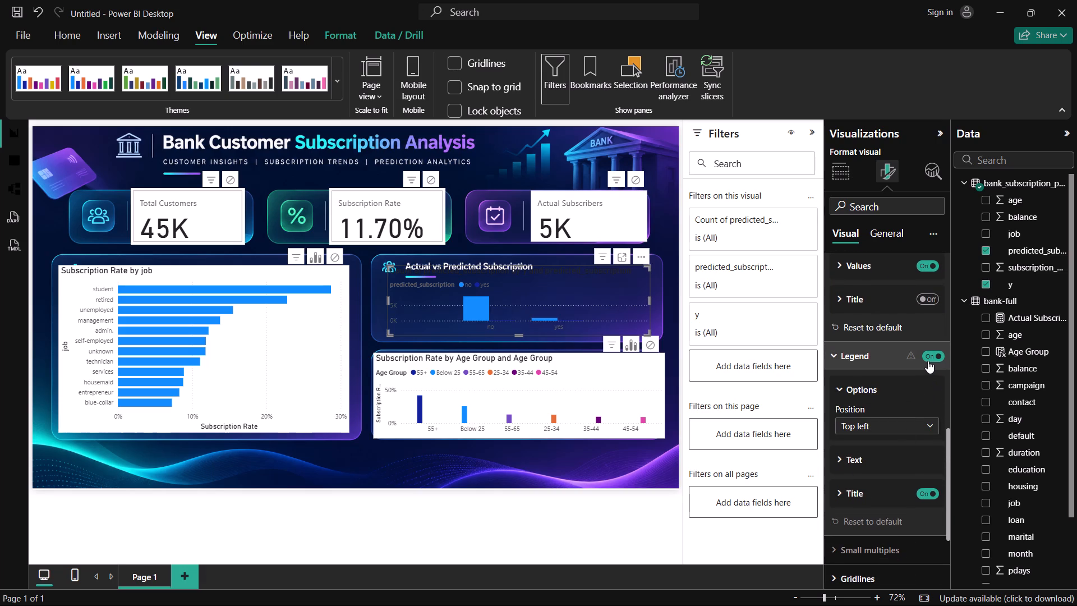
{"action": "left_click", "coordinate": [928, 361]}
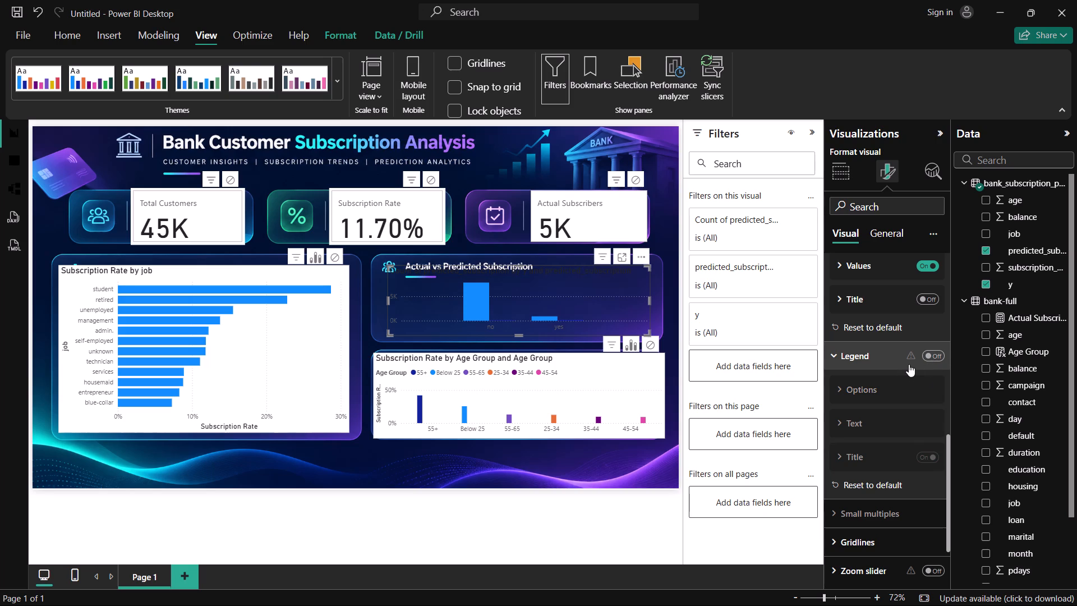
{"action": "left_click", "coordinate": [935, 356]}
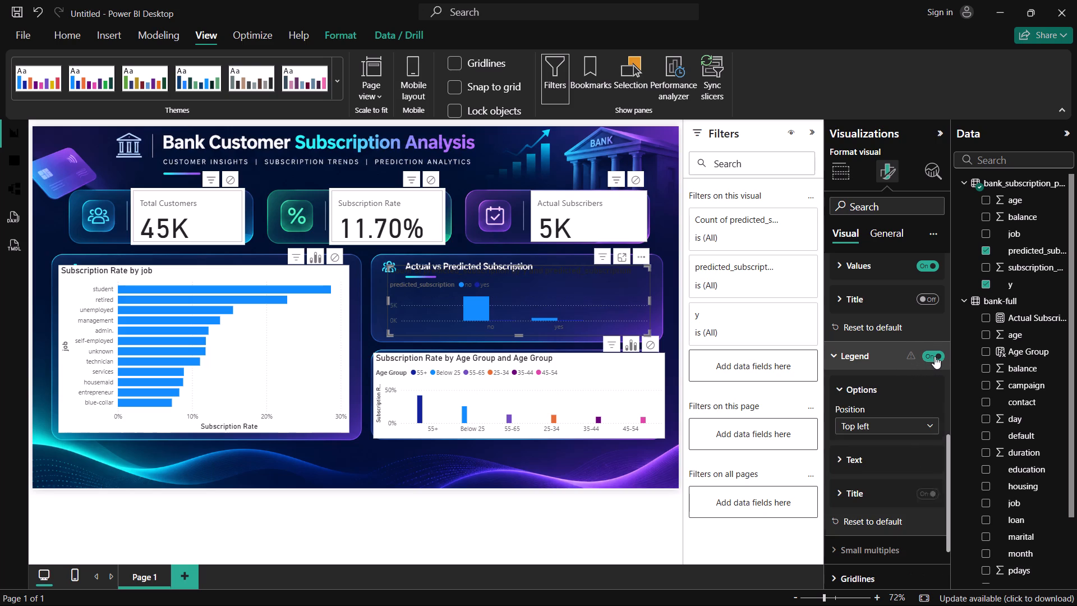
{"action": "left_click", "coordinate": [935, 356]}
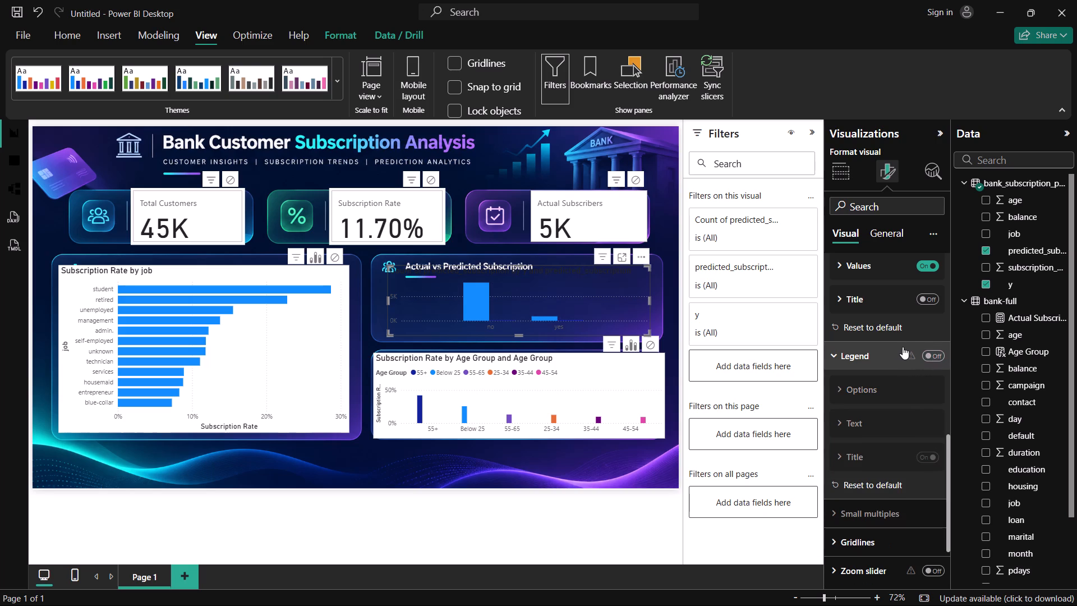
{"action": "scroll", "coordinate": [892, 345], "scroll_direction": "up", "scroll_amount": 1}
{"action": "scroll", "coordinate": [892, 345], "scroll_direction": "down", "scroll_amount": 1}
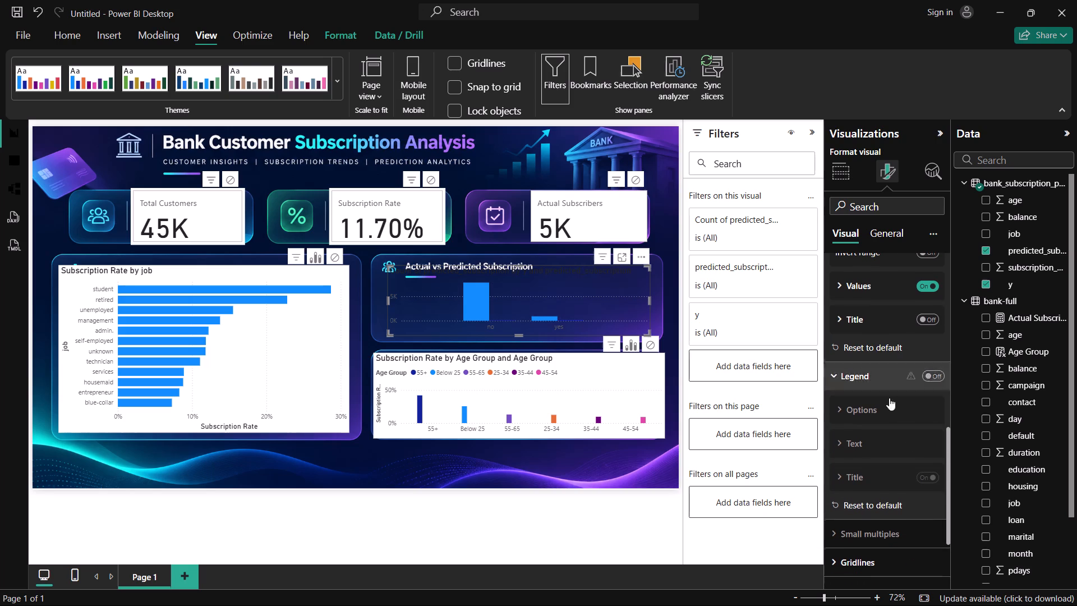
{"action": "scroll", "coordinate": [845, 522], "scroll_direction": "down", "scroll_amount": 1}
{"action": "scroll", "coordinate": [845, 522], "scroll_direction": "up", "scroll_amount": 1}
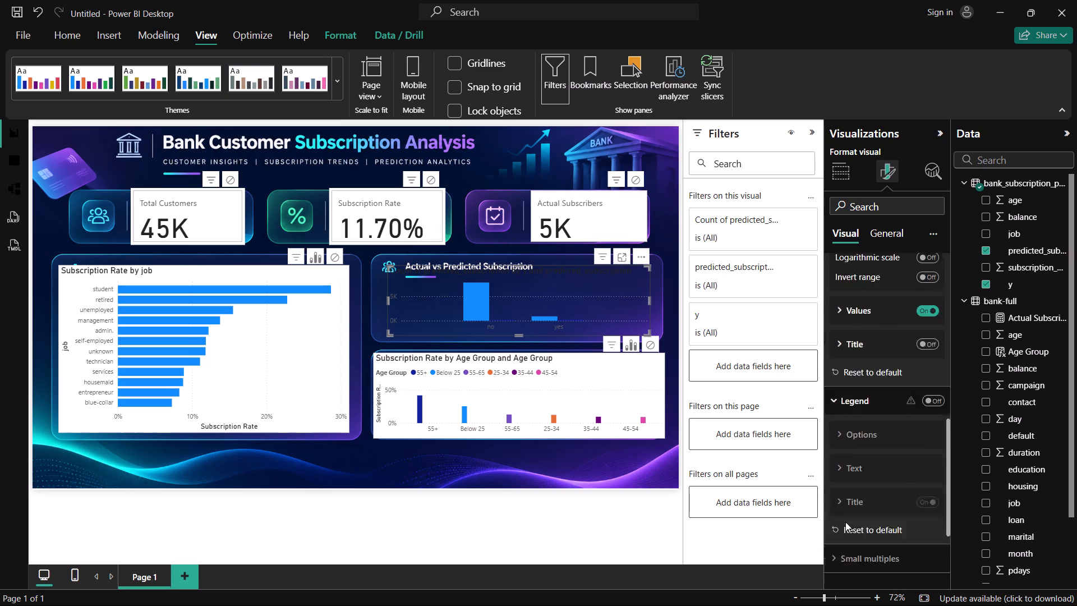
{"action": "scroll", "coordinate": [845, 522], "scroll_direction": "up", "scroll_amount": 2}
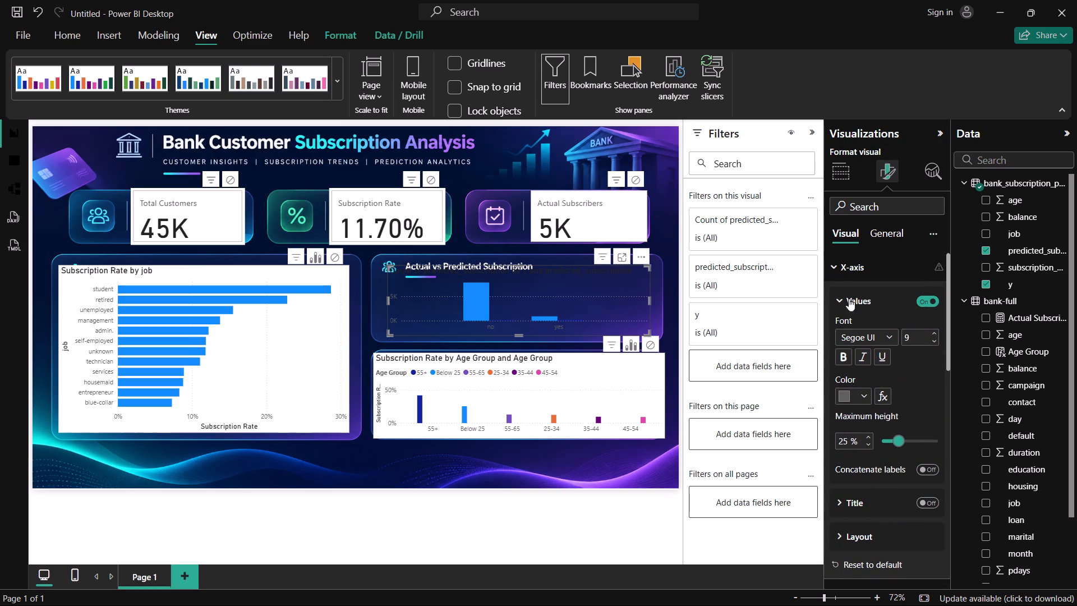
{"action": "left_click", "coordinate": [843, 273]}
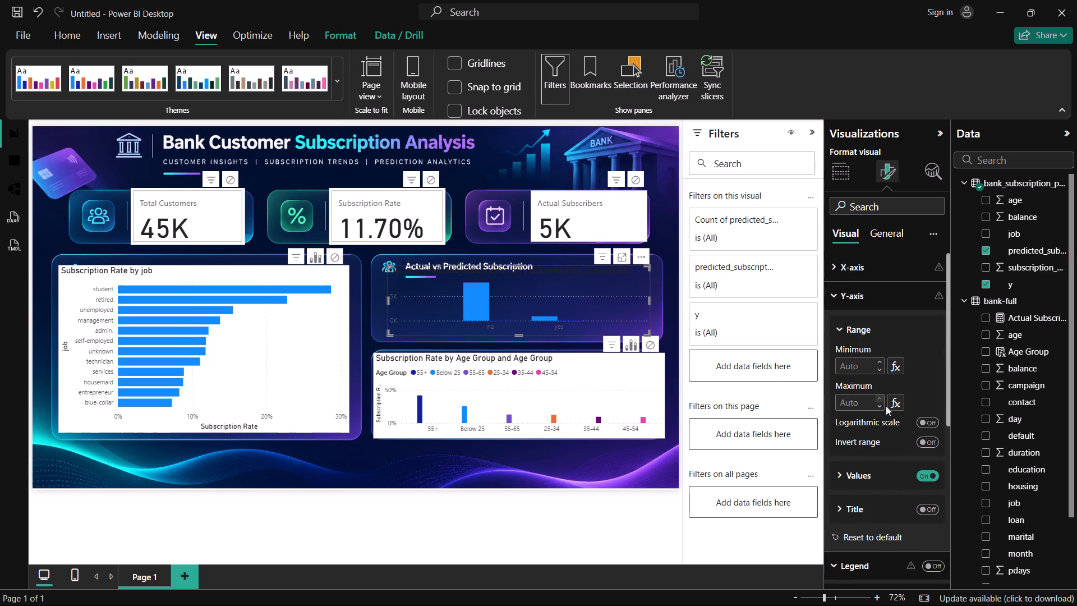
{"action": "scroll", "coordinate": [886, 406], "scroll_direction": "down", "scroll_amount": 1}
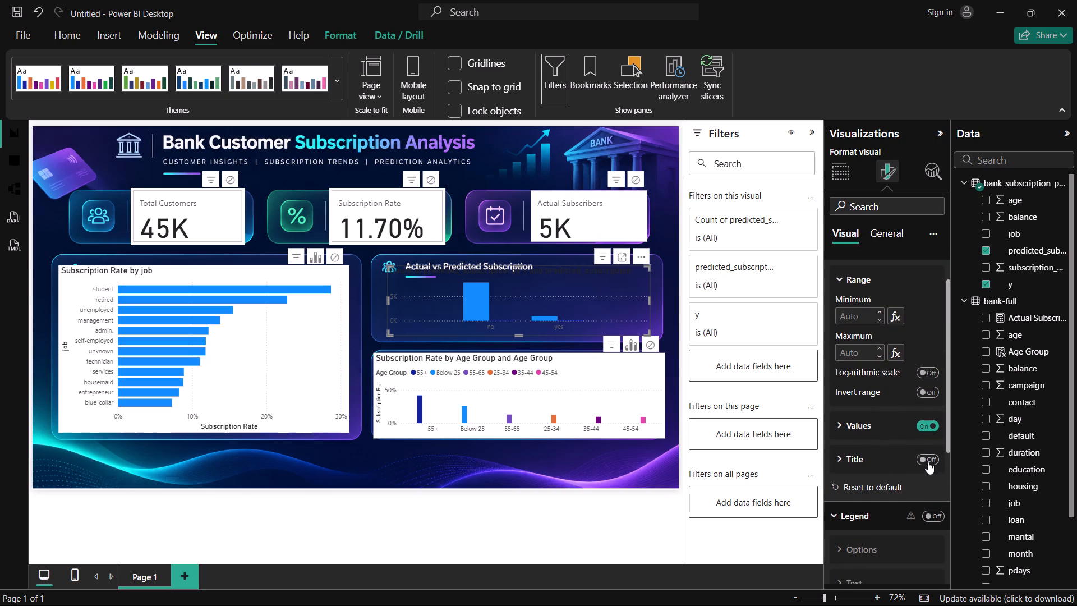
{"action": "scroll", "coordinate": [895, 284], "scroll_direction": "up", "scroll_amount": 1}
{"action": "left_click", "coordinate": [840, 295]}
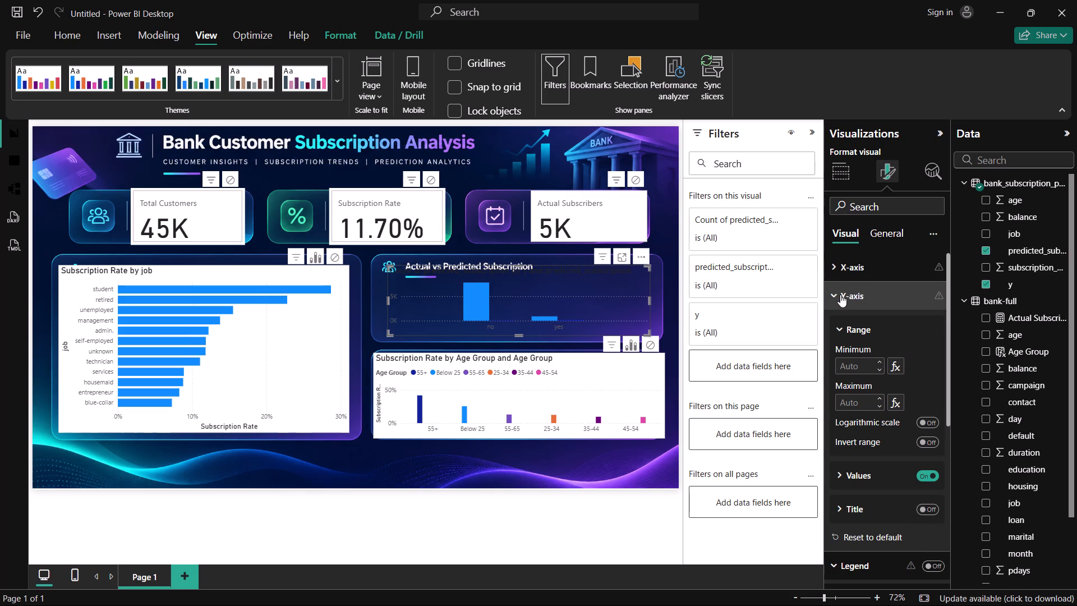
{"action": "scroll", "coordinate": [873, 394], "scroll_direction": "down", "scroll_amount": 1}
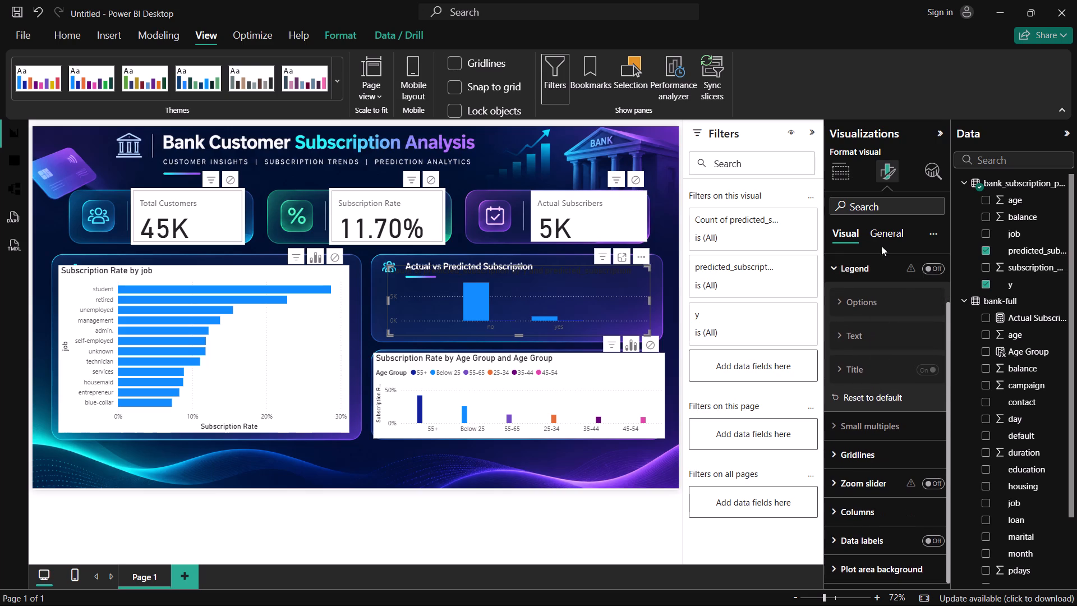
Turn off the Actual vs Predicted Subscription chart's own title and deselect the chart.
{"action": "left_click", "coordinate": [885, 235]}
{"action": "left_click", "coordinate": [934, 297]}
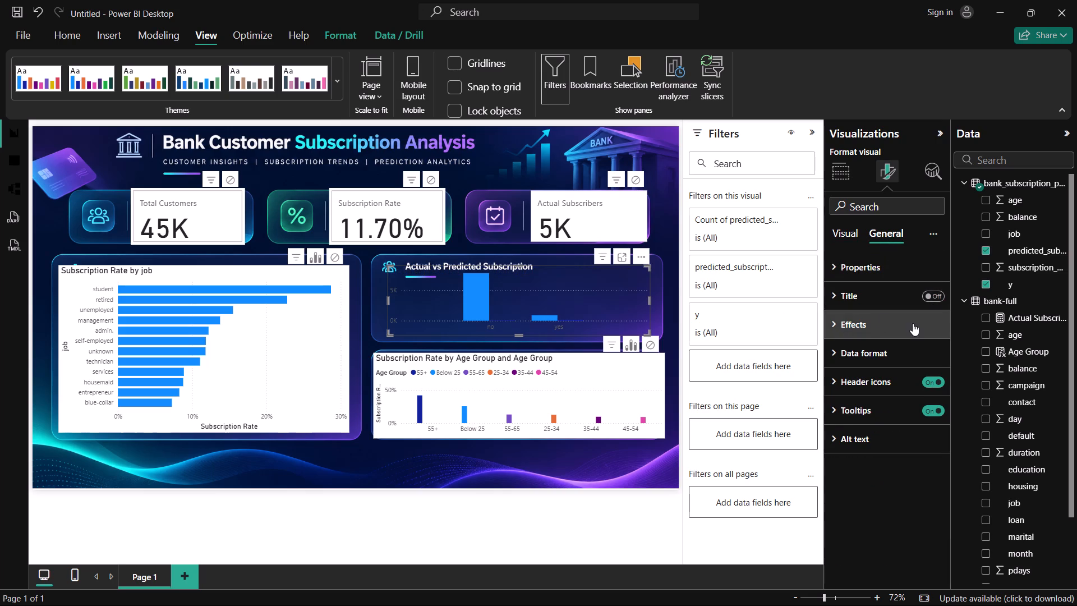
{"action": "left_click", "coordinate": [678, 332]}
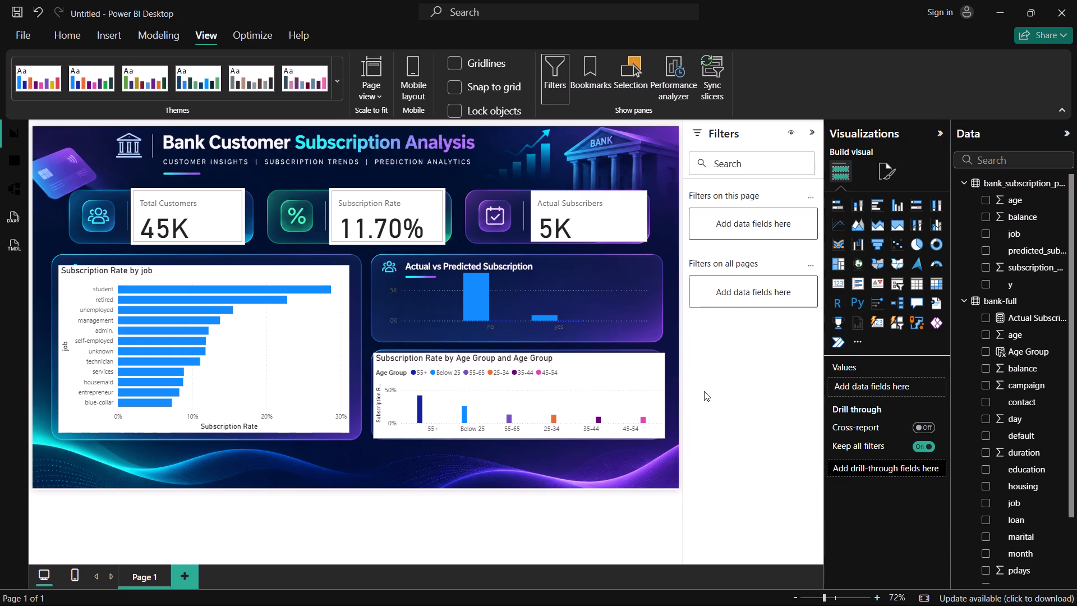
Set the Y-axis values colour of the Actual vs Predicted Subscription chart to White, 10% darker.
{"action": "left_click", "coordinate": [605, 290]}
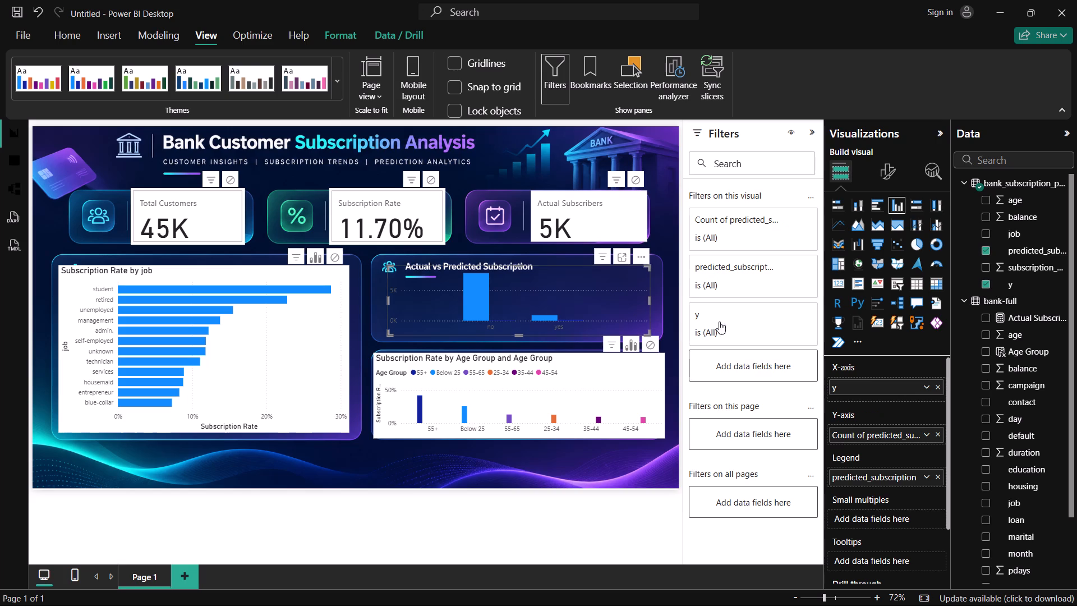
{"action": "left_click", "coordinate": [900, 179]}
{"action": "left_click", "coordinate": [897, 179]}
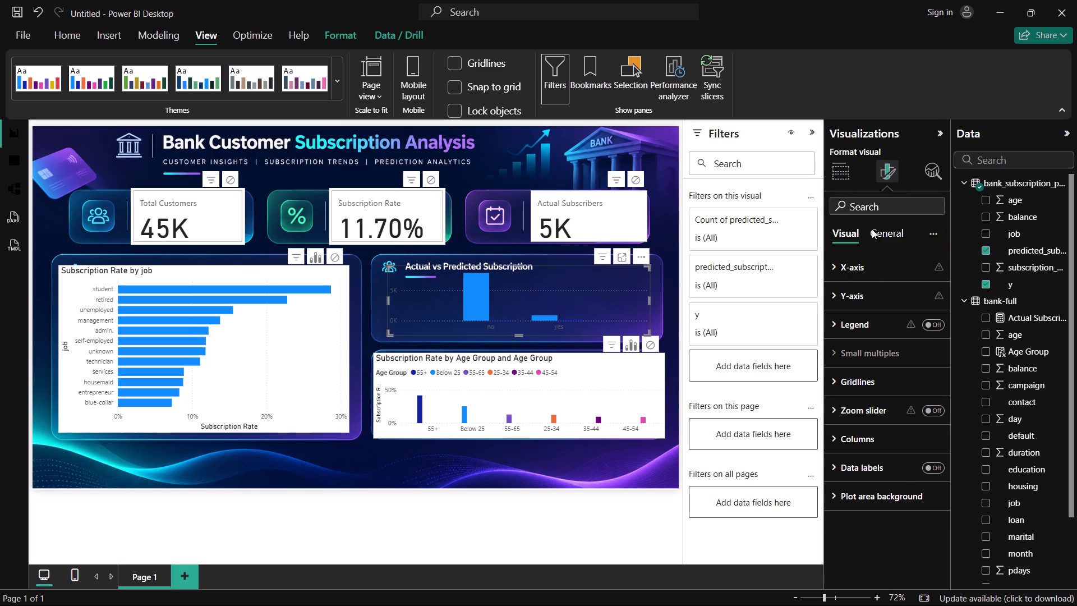
{"action": "left_click", "coordinate": [841, 299]}
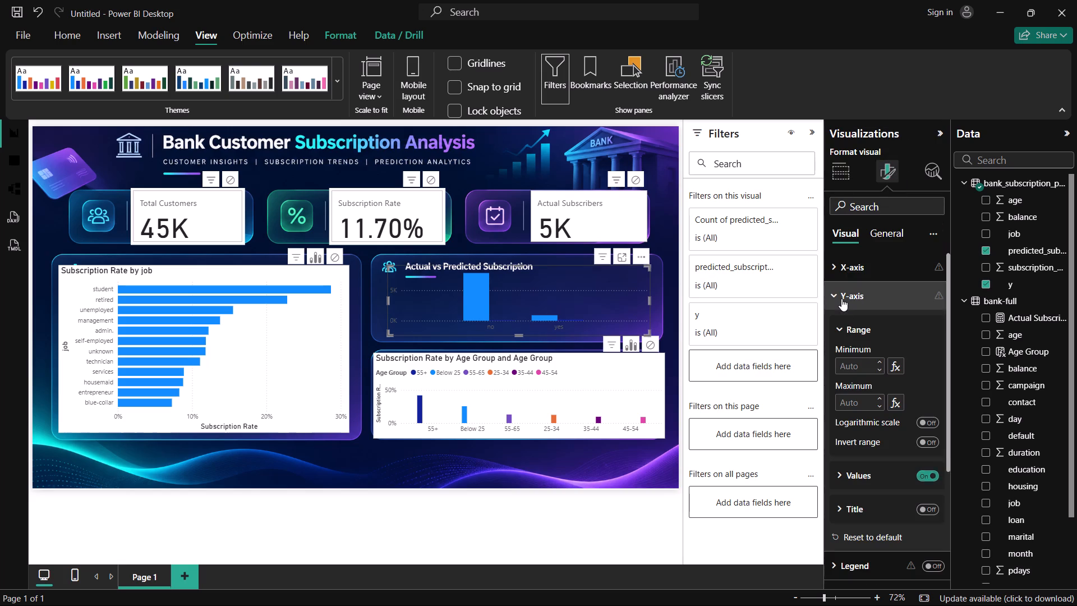
{"action": "scroll", "coordinate": [877, 446], "scroll_direction": "down", "scroll_amount": 1}
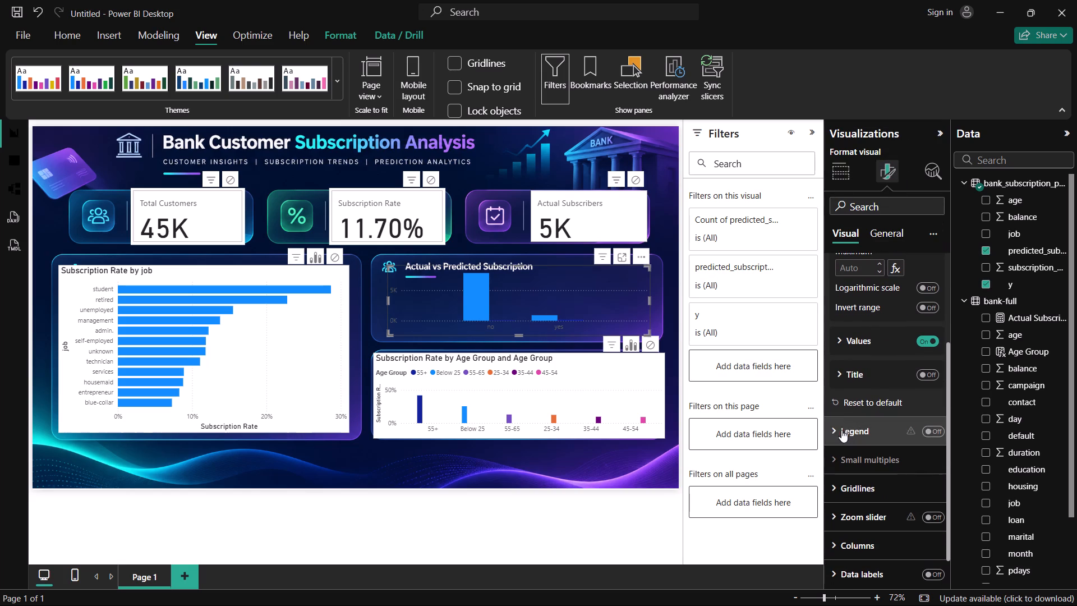
{"action": "left_click", "coordinate": [842, 350]}
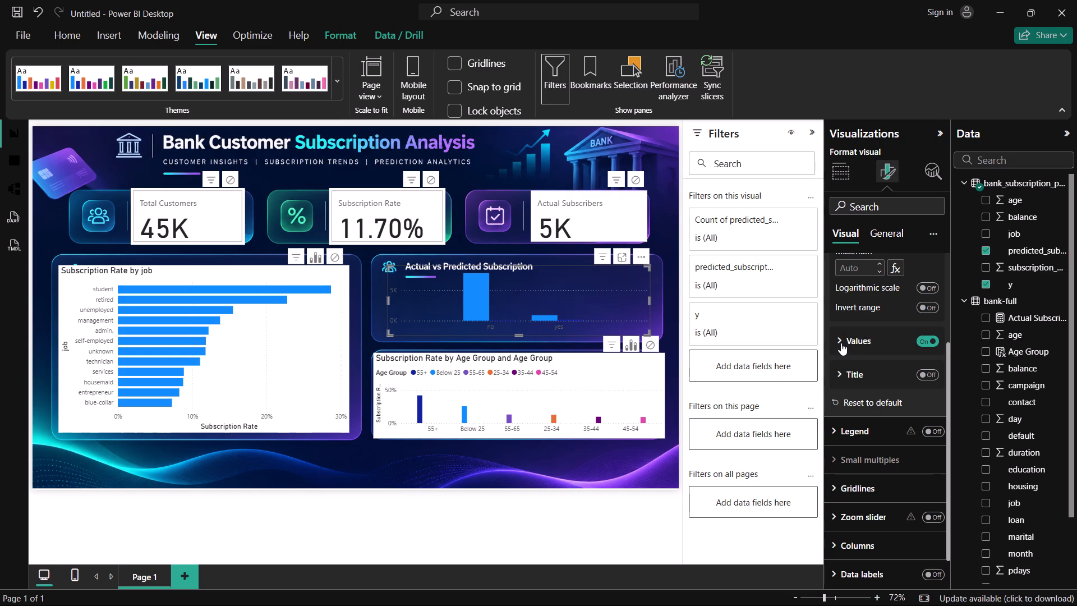
{"action": "left_click", "coordinate": [841, 343]}
{"action": "scroll", "coordinate": [859, 408], "scroll_direction": "down", "scroll_amount": 1}
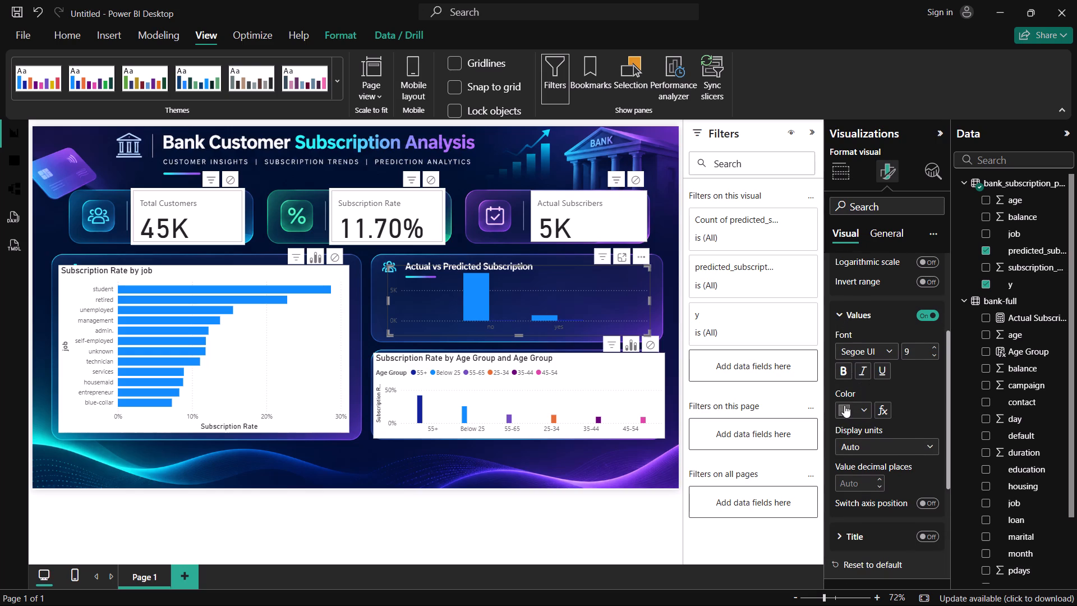
{"action": "left_click", "coordinate": [843, 405]}
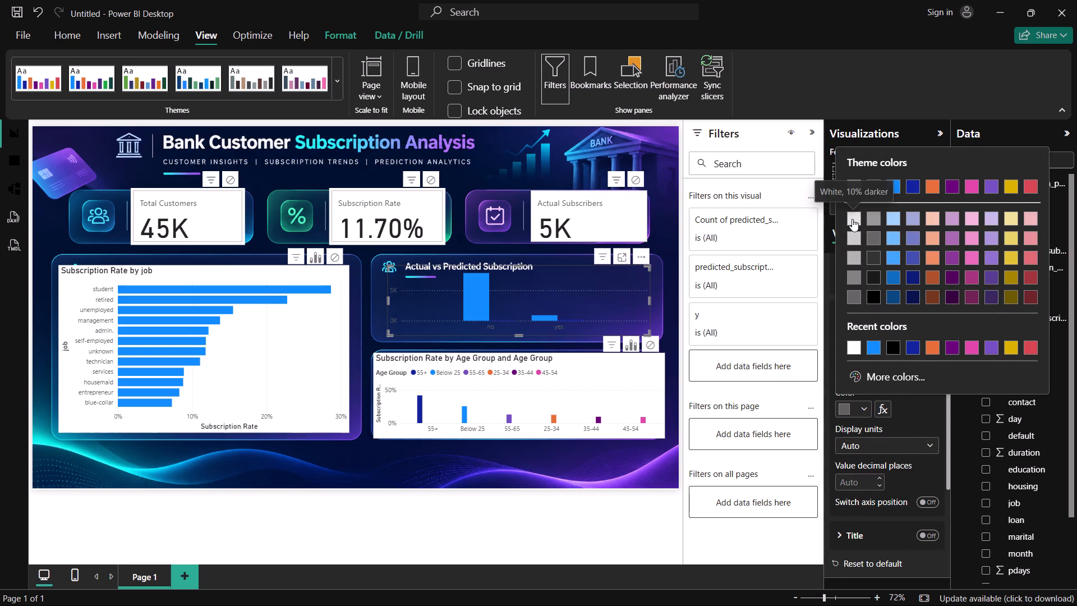
{"action": "left_click", "coordinate": [852, 219]}
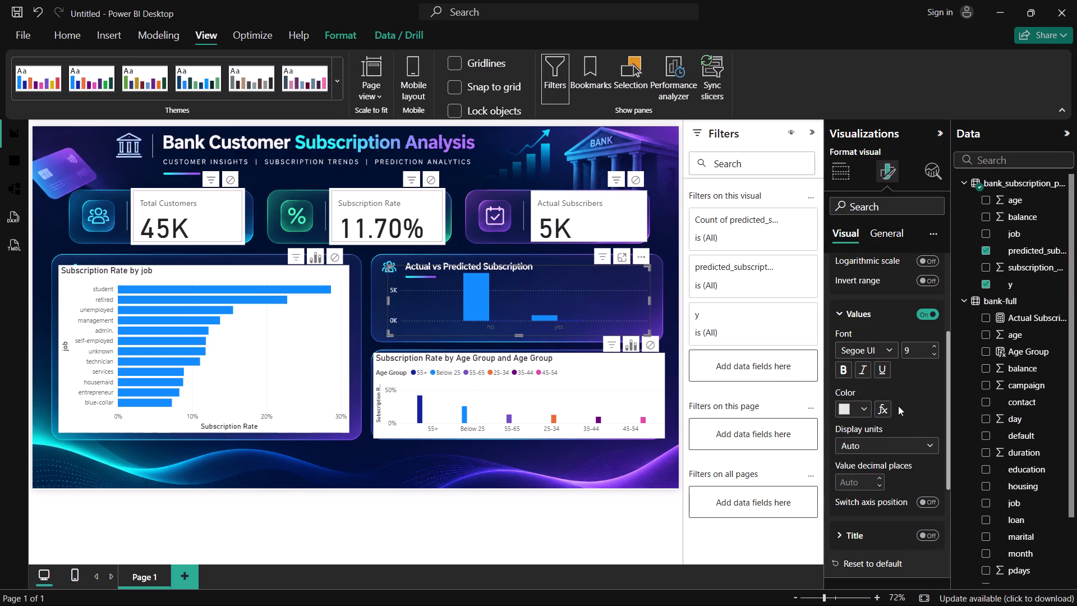
{"action": "left_click", "coordinate": [907, 402]}
Set the X-axis values colour of the Actual vs Predicted Subscription chart to White, 10% darker.
{"action": "scroll", "coordinate": [907, 402], "scroll_direction": "down", "scroll_amount": 2}
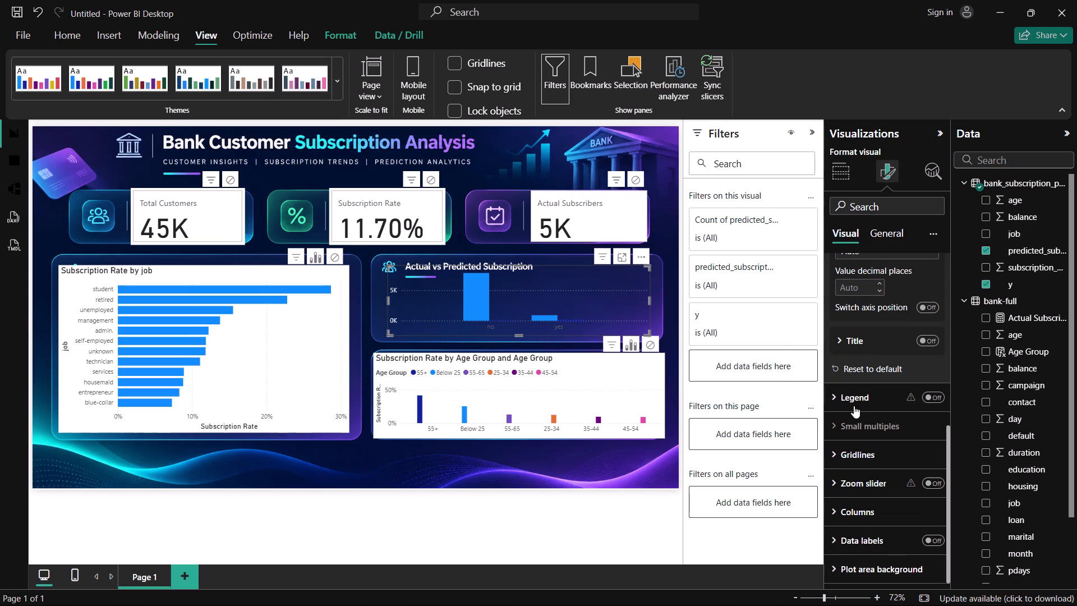
{"action": "scroll", "coordinate": [889, 287], "scroll_direction": "up", "scroll_amount": 3}
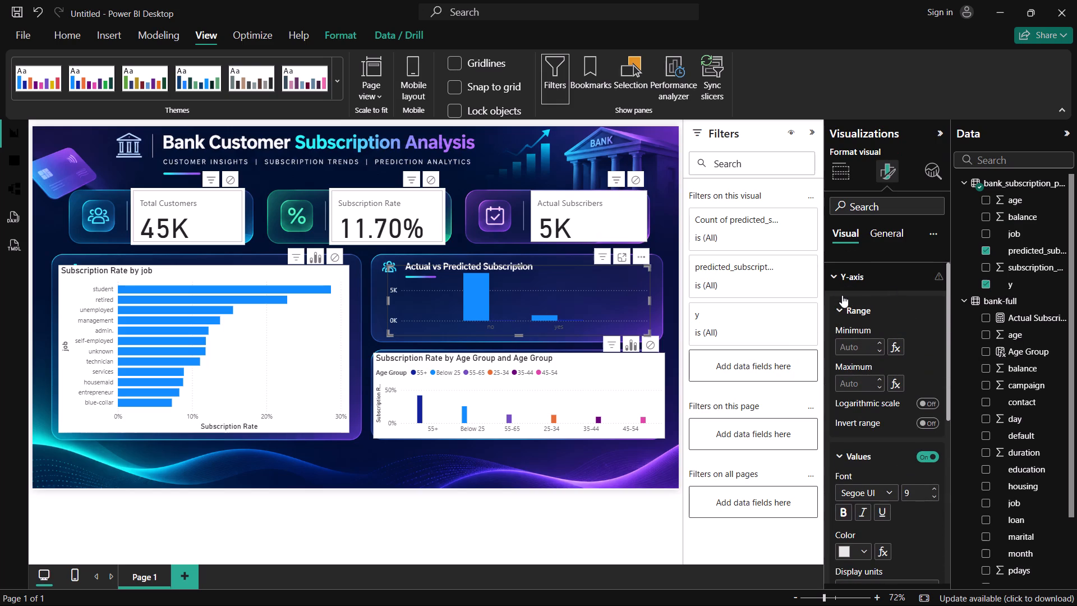
{"action": "left_click", "coordinate": [837, 261]}
{"action": "scroll", "coordinate": [855, 349], "scroll_direction": "down", "scroll_amount": 1}
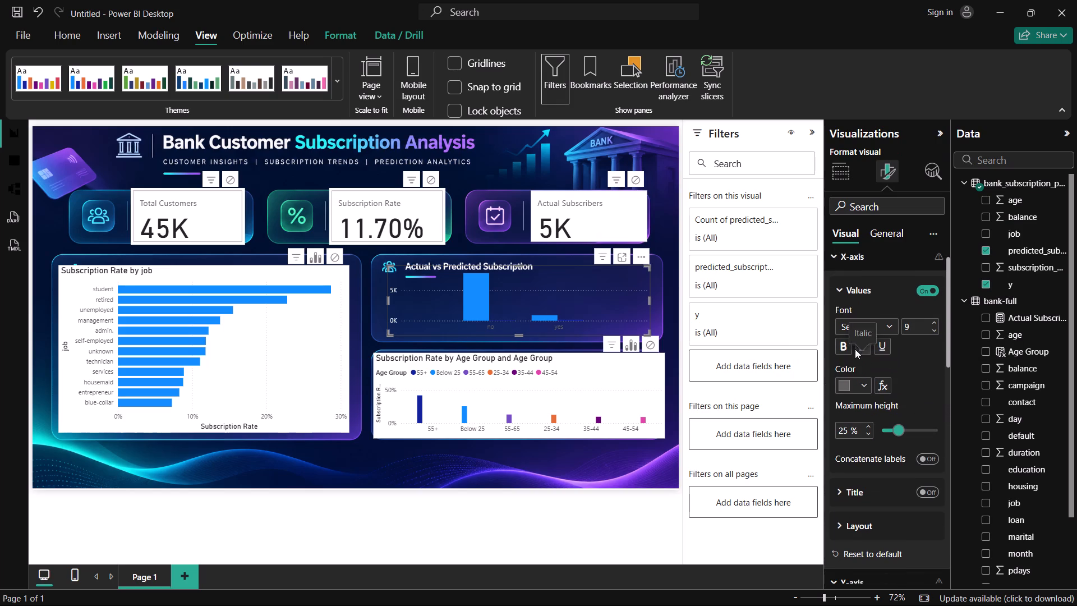
{"action": "scroll", "coordinate": [855, 349], "scroll_direction": "down", "scroll_amount": 1}
{"action": "left_click", "coordinate": [839, 360]}
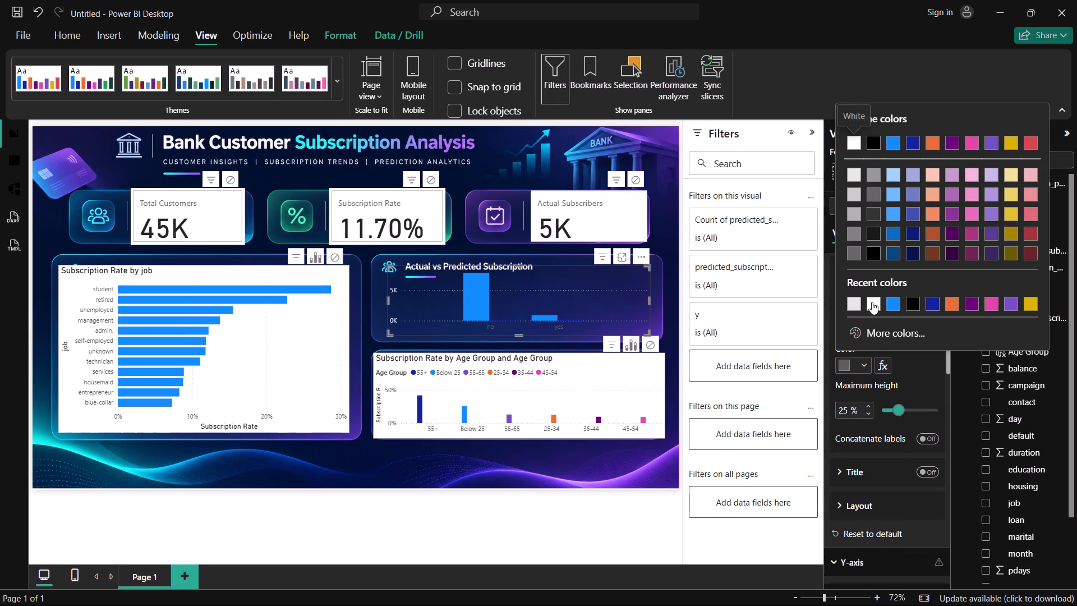
{"action": "left_click", "coordinate": [874, 308]}
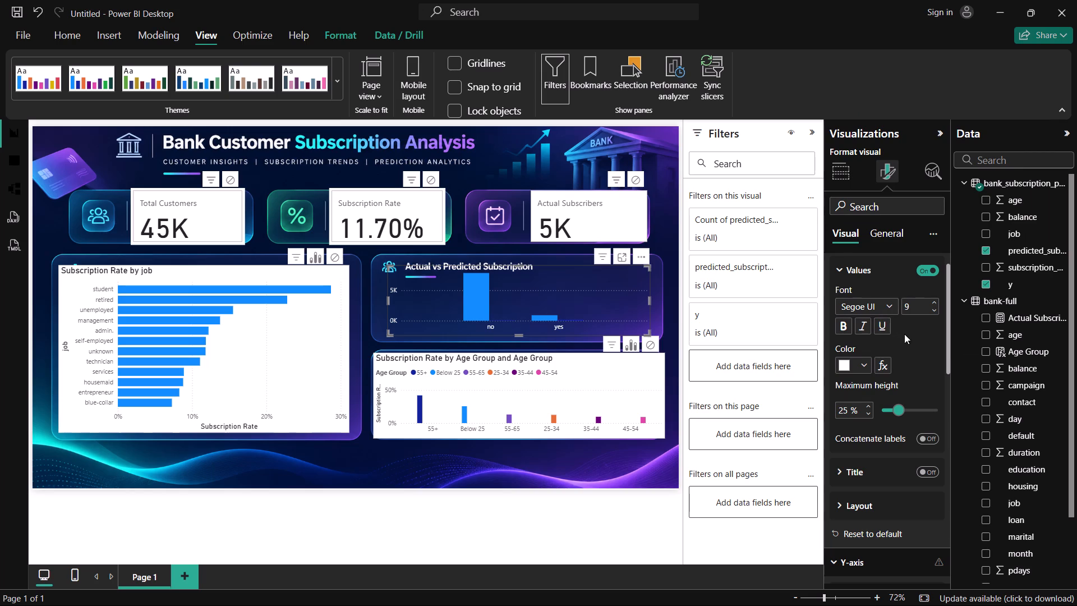
{"action": "left_click", "coordinate": [841, 360]}
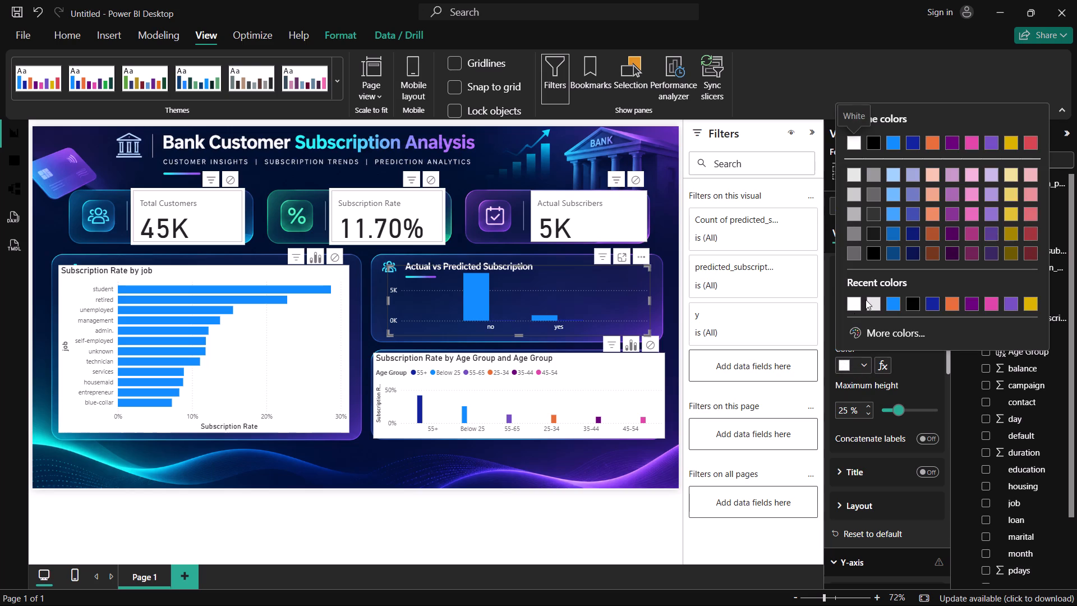
{"action": "left_click", "coordinate": [874, 306]}
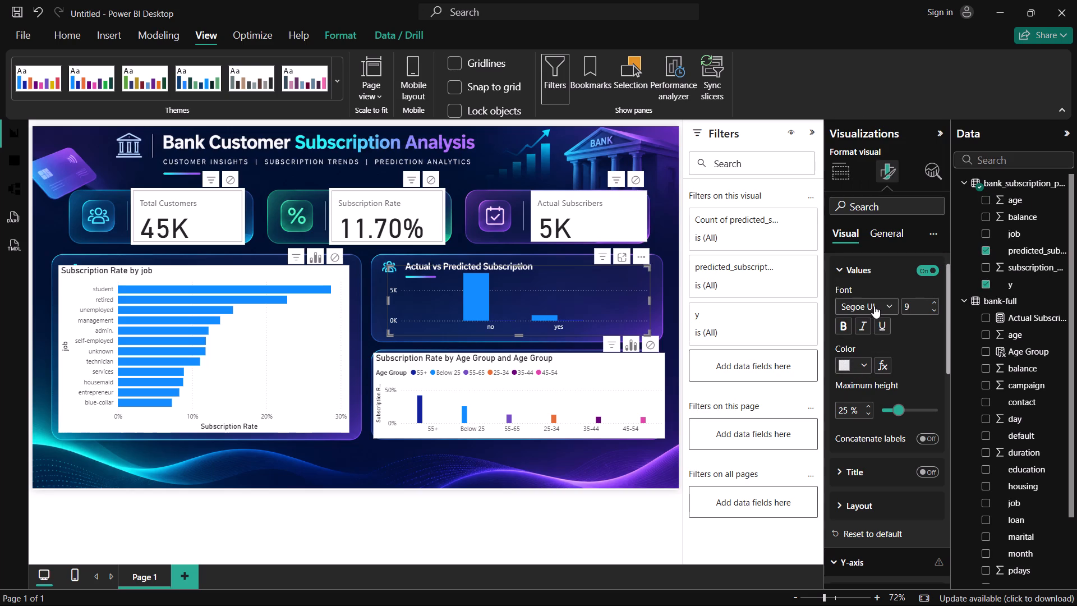
{"action": "left_click", "coordinate": [901, 338]}
Reapply White, 10% darker to the Y-axis values of the Actual vs Predicted Subscription chart and deselect the chart.
{"action": "scroll", "coordinate": [901, 338], "scroll_direction": "down", "scroll_amount": 1}
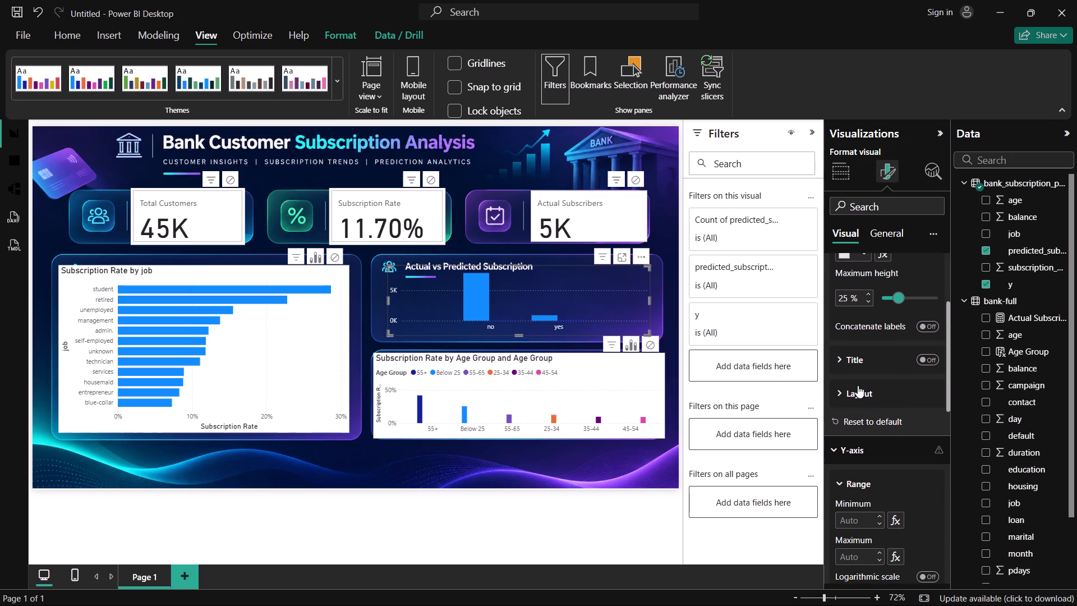
{"action": "scroll", "coordinate": [845, 440], "scroll_direction": "down", "scroll_amount": 1}
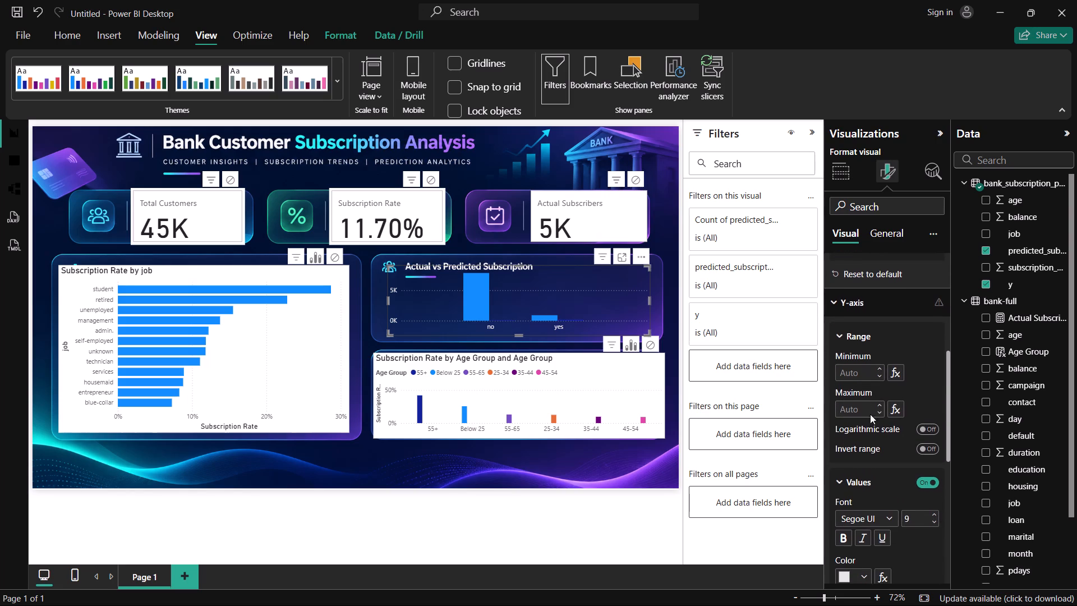
{"action": "scroll", "coordinate": [867, 460], "scroll_direction": "down", "scroll_amount": 1}
{"action": "left_click", "coordinate": [847, 516]}
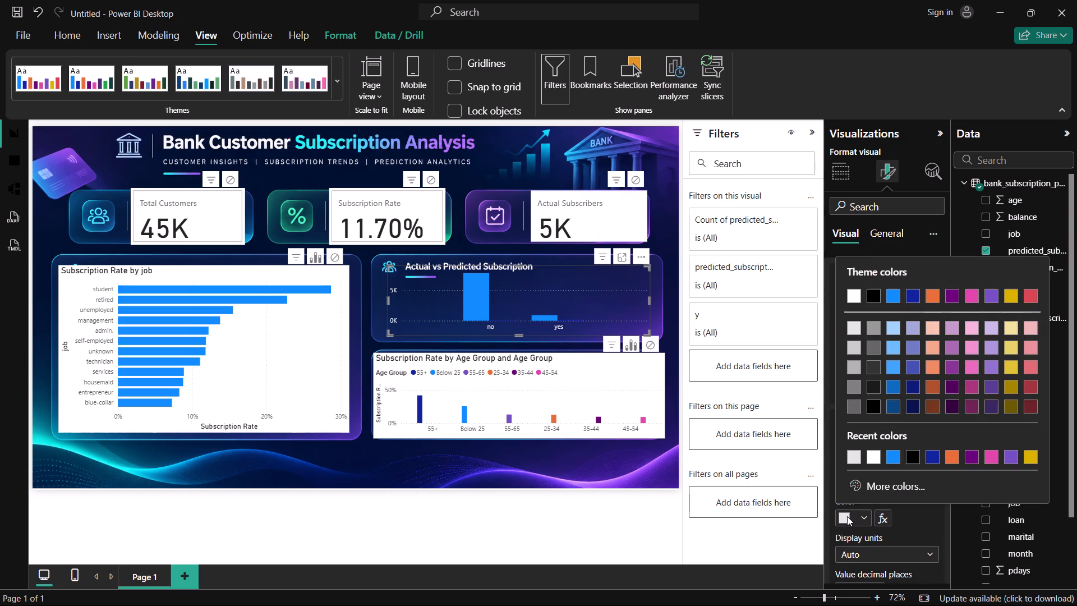
{"action": "left_click", "coordinate": [855, 457]}
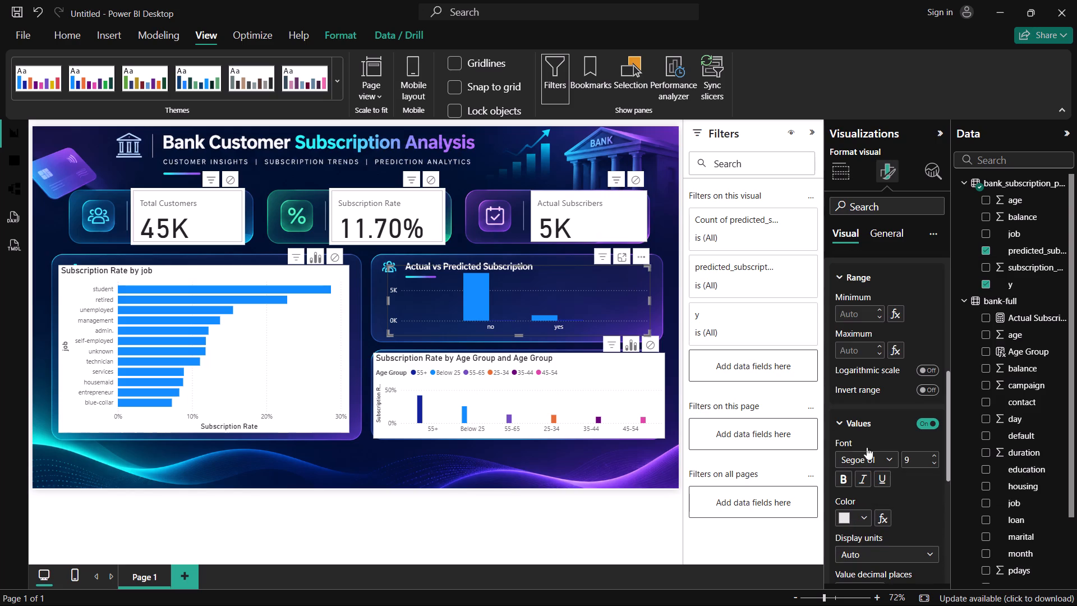
{"action": "left_click", "coordinate": [925, 329]}
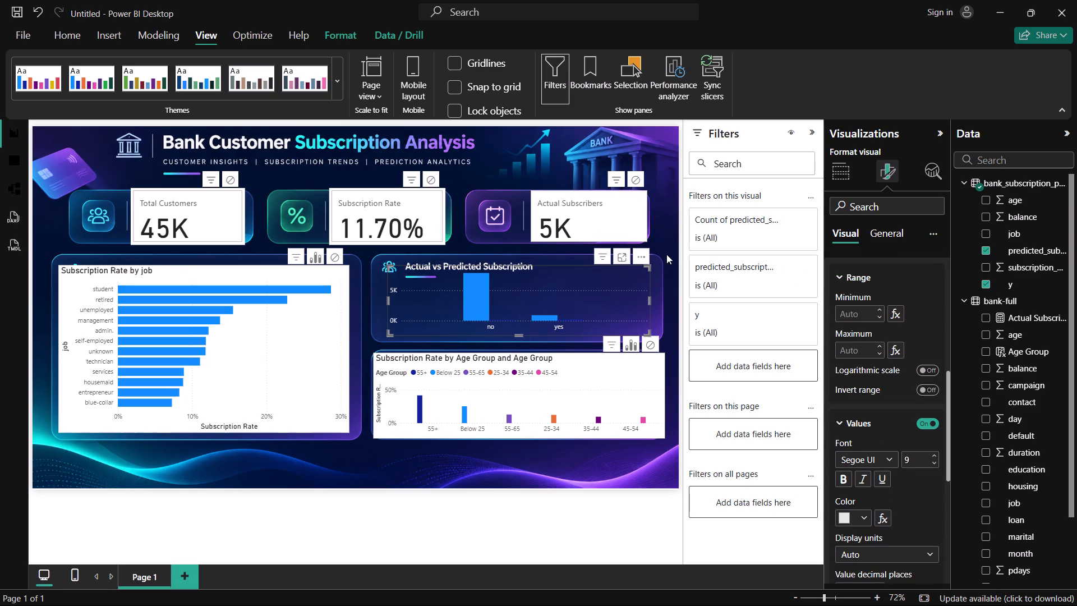
{"action": "left_click", "coordinate": [666, 254]}
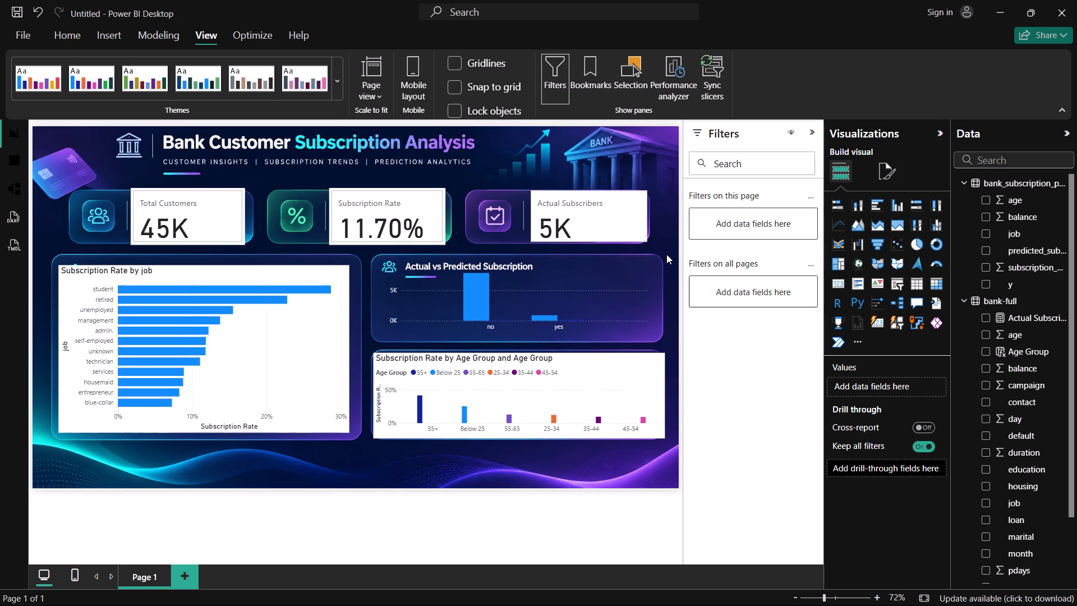
Open the formatting options of the Subscription Rate by job chart.
{"action": "left_click", "coordinate": [341, 294]}
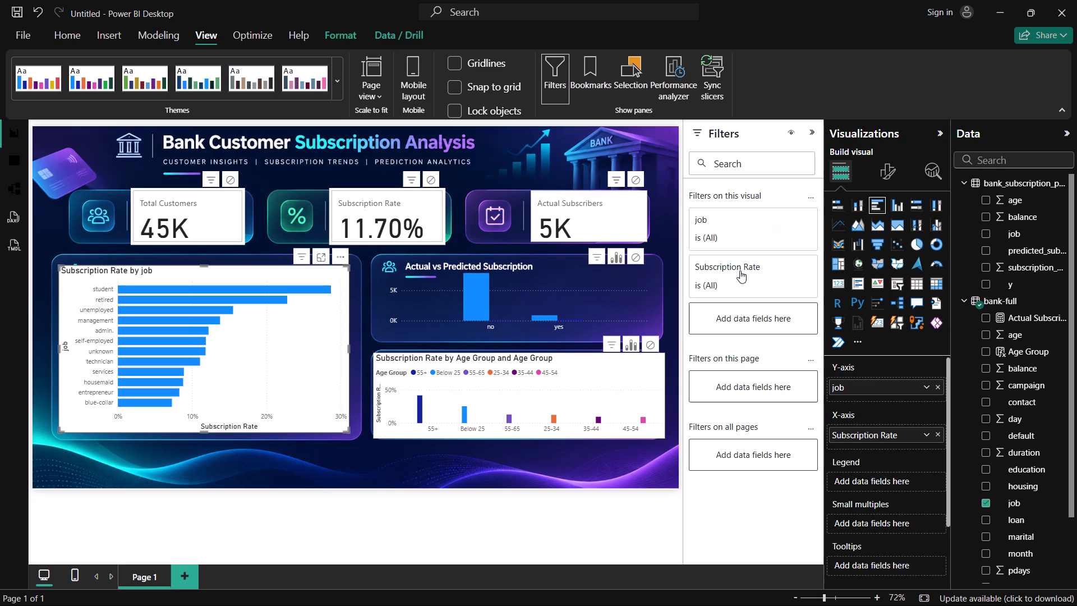
{"action": "left_click", "coordinate": [890, 180]}
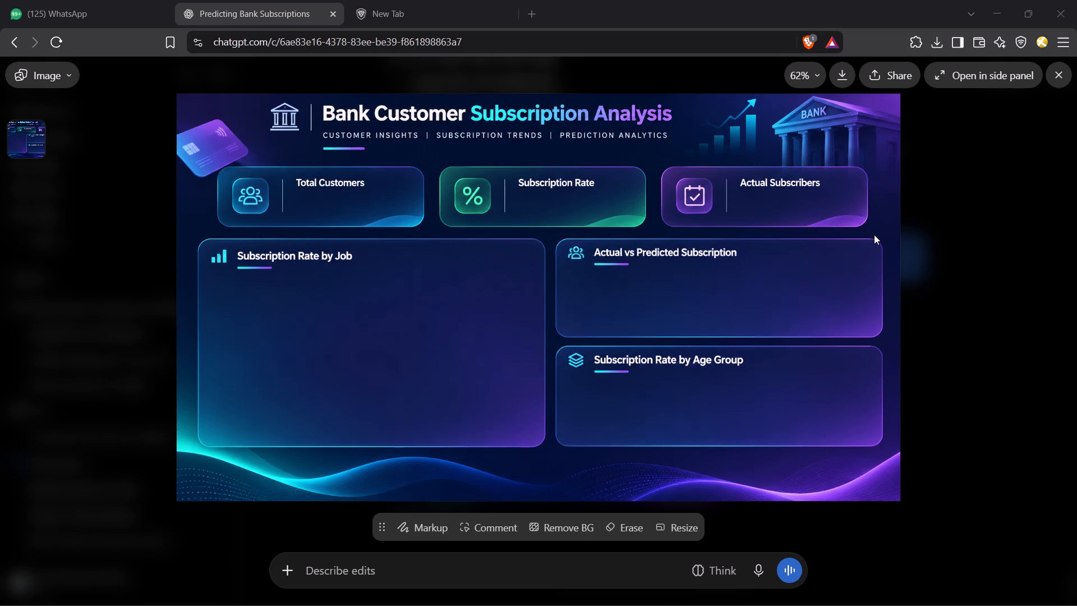
Look at the dashboard background design in the Brave browser and close its image preview.
{"action": "left_click", "coordinate": [951, 196]}
{"action": "left_click", "coordinate": [1058, 75]}
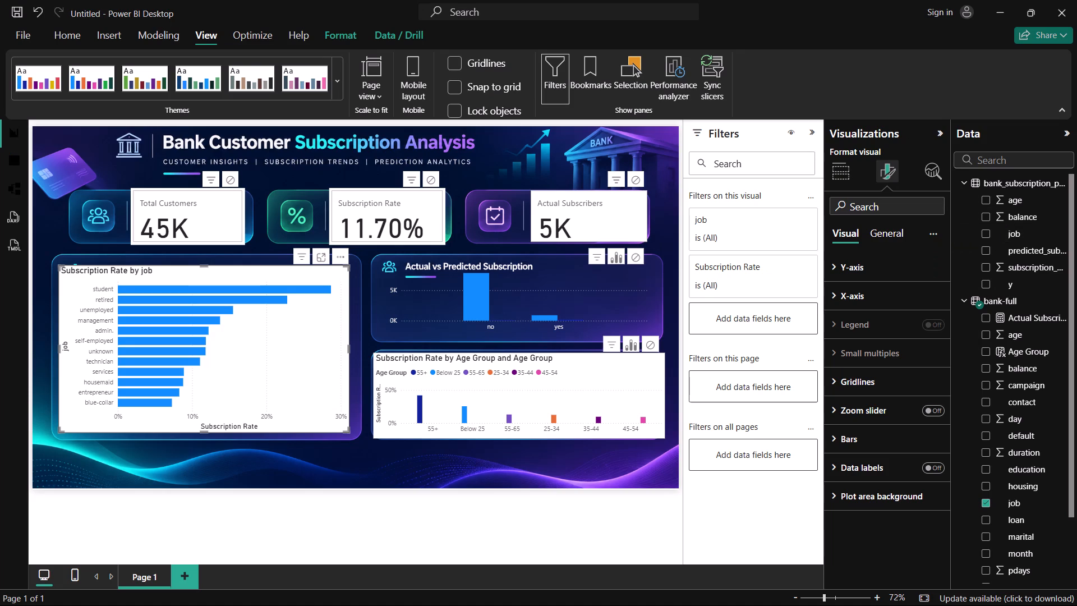
Back in Power BI, turn off the Subscription Rate by job chart's own title and its background.
{"action": "left_click", "coordinate": [889, 239]}
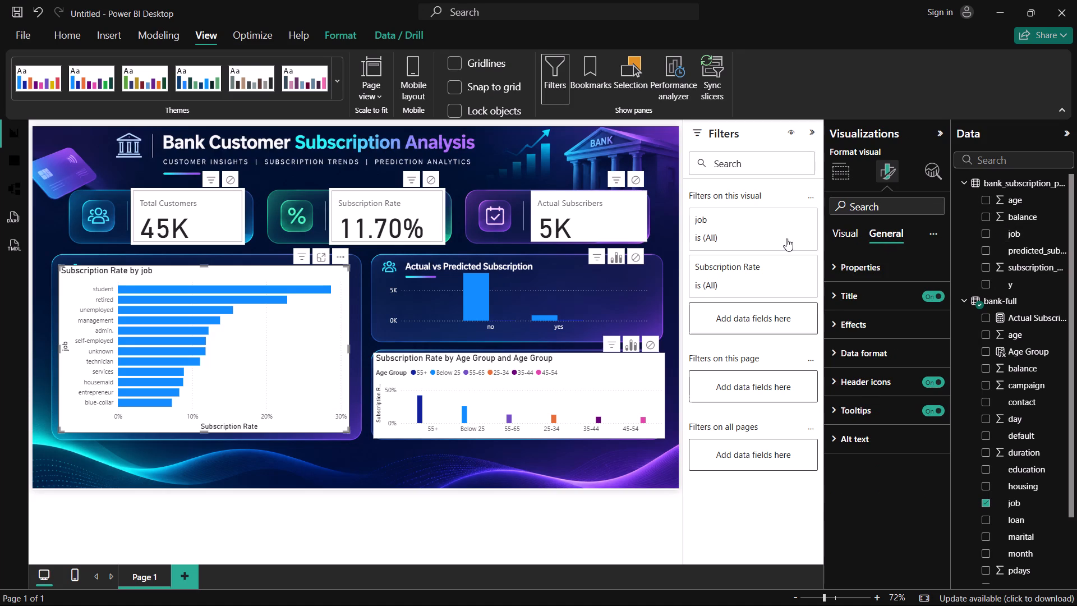
{"action": "left_click", "coordinate": [933, 292]}
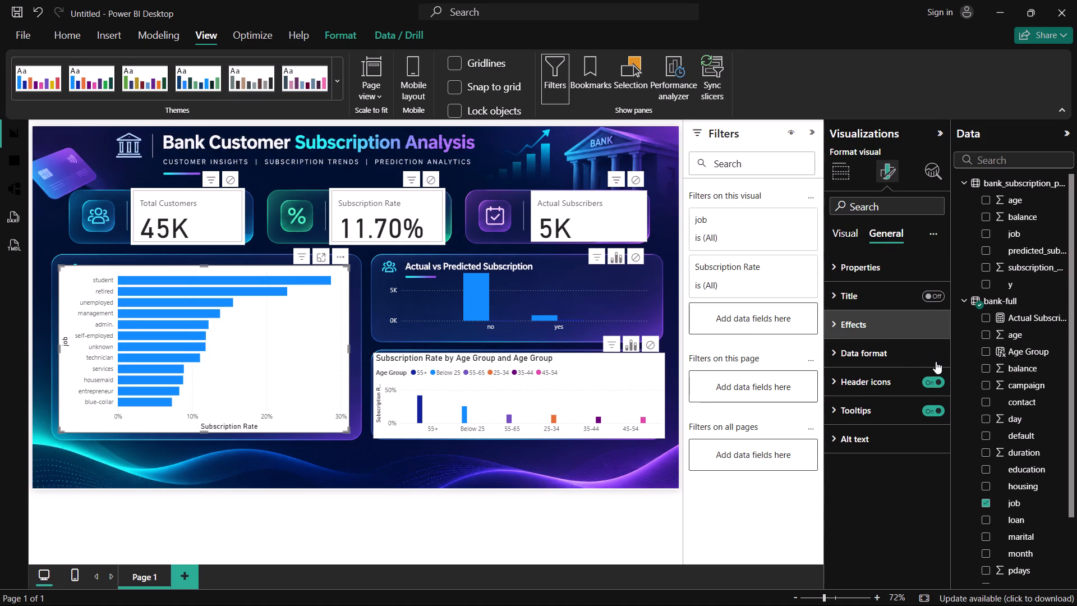
{"action": "left_click", "coordinate": [841, 326]}
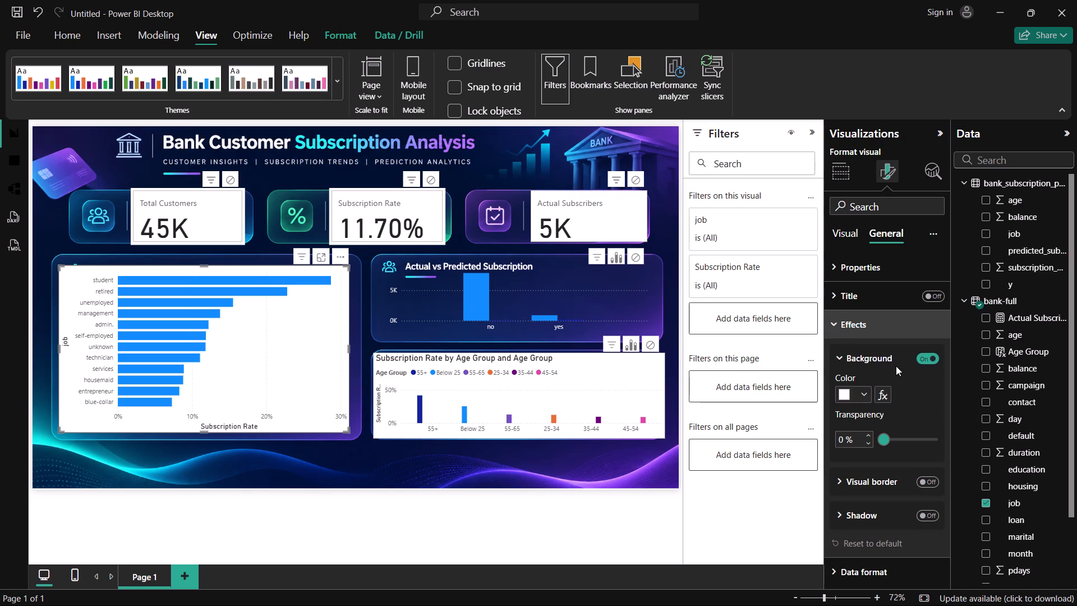
{"action": "left_click", "coordinate": [922, 358]}
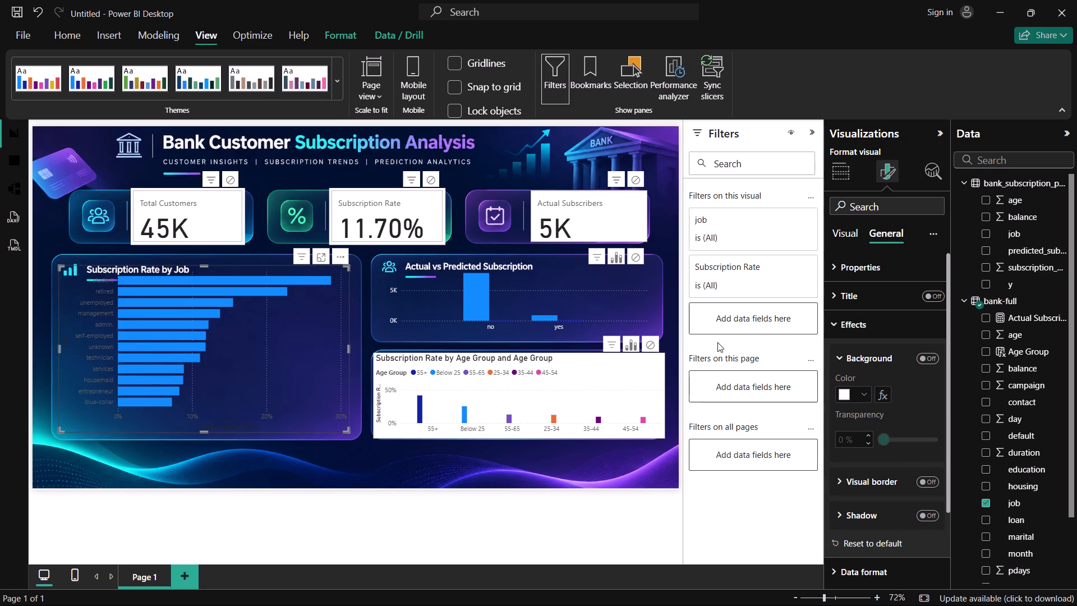
{"action": "left_click", "coordinate": [837, 327]}
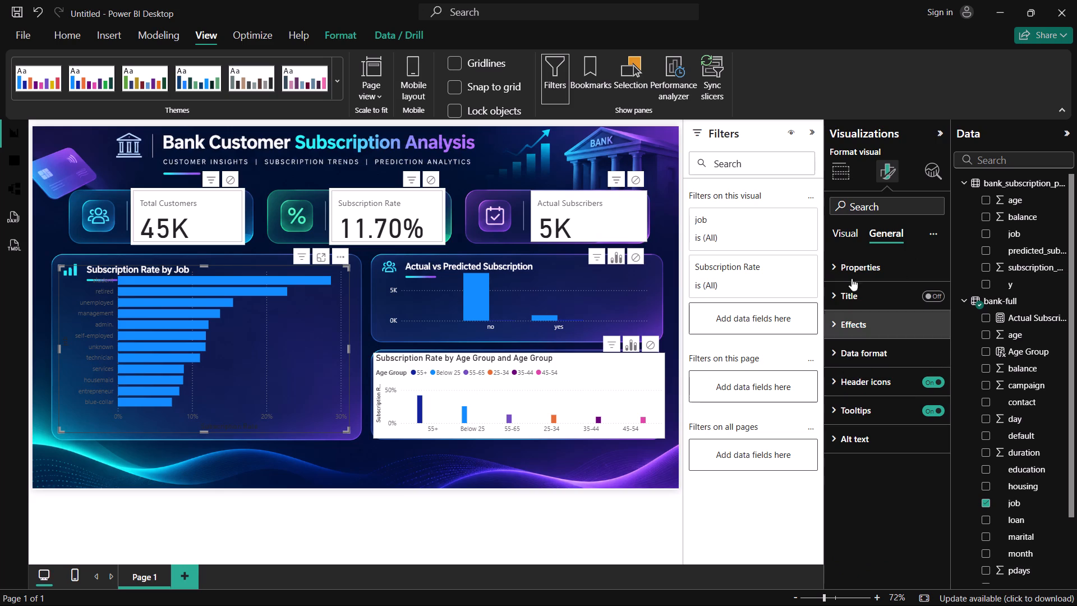
Set the Y-axis values colour of the Subscription Rate by Job chart to White, 10% darker.
{"action": "left_click", "coordinate": [840, 241]}
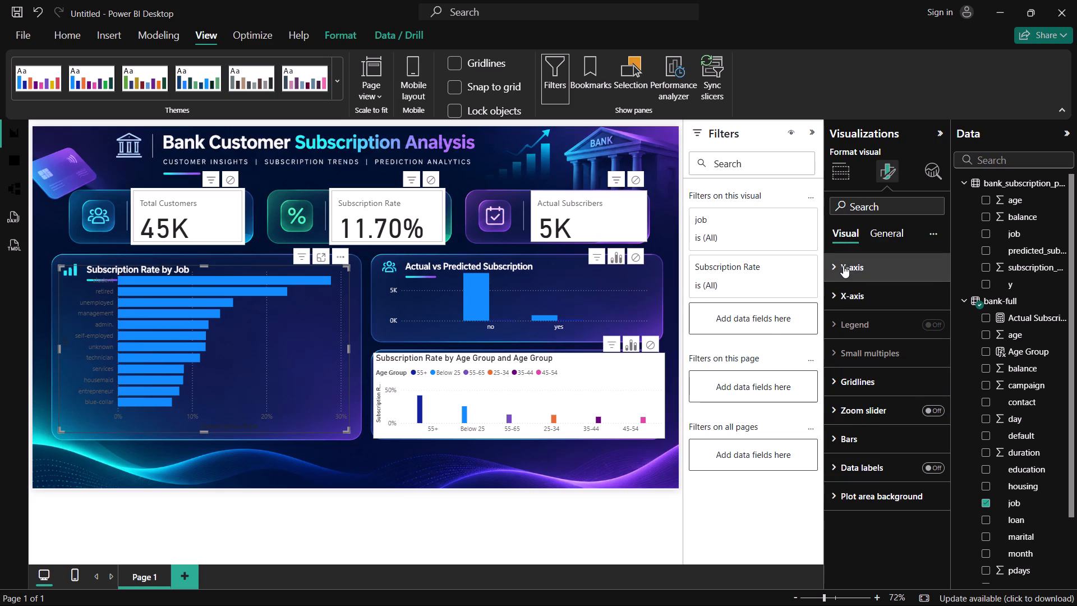
{"action": "left_click", "coordinate": [843, 265]}
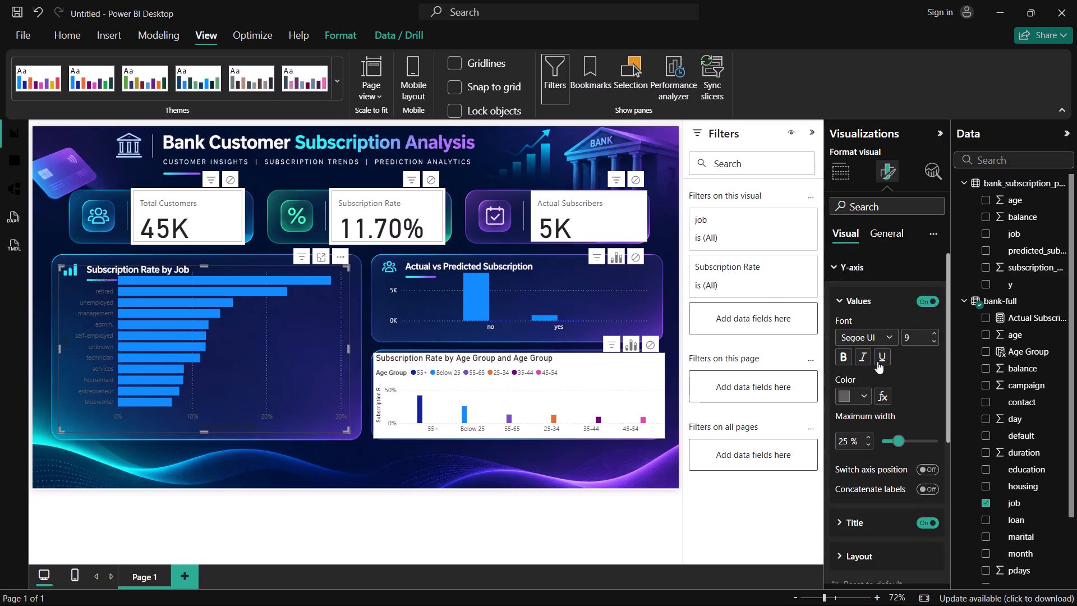
{"action": "left_click", "coordinate": [847, 397]}
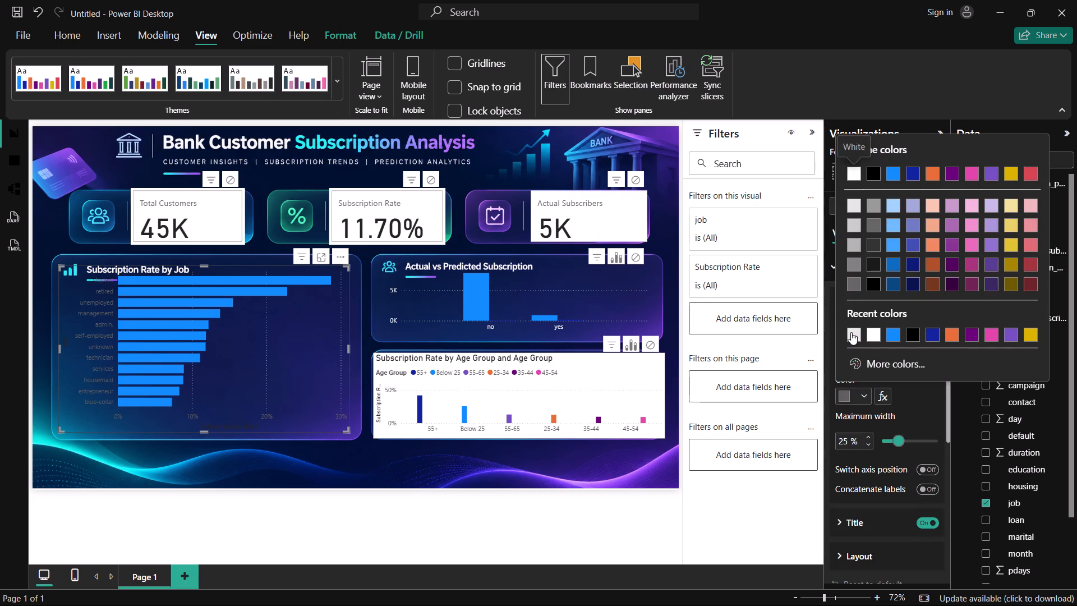
{"action": "left_click", "coordinate": [851, 332]}
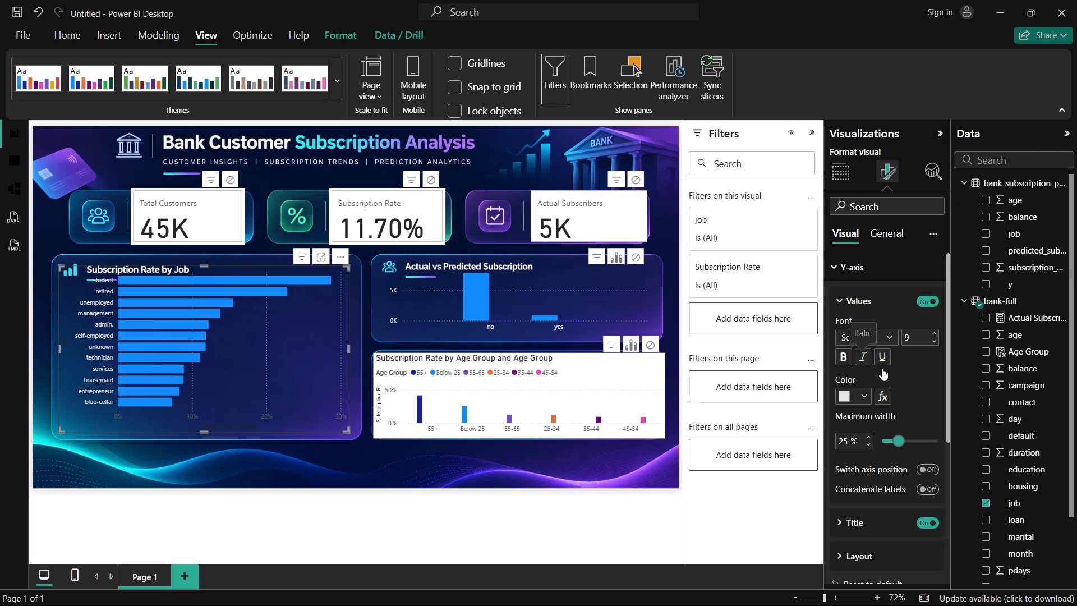
{"action": "left_click", "coordinate": [915, 378]}
Turn off the X-axis title of the Subscription Rate by Job chart, keeping its X-axis values on.
{"action": "scroll", "coordinate": [908, 398], "scroll_direction": "down", "scroll_amount": 1}
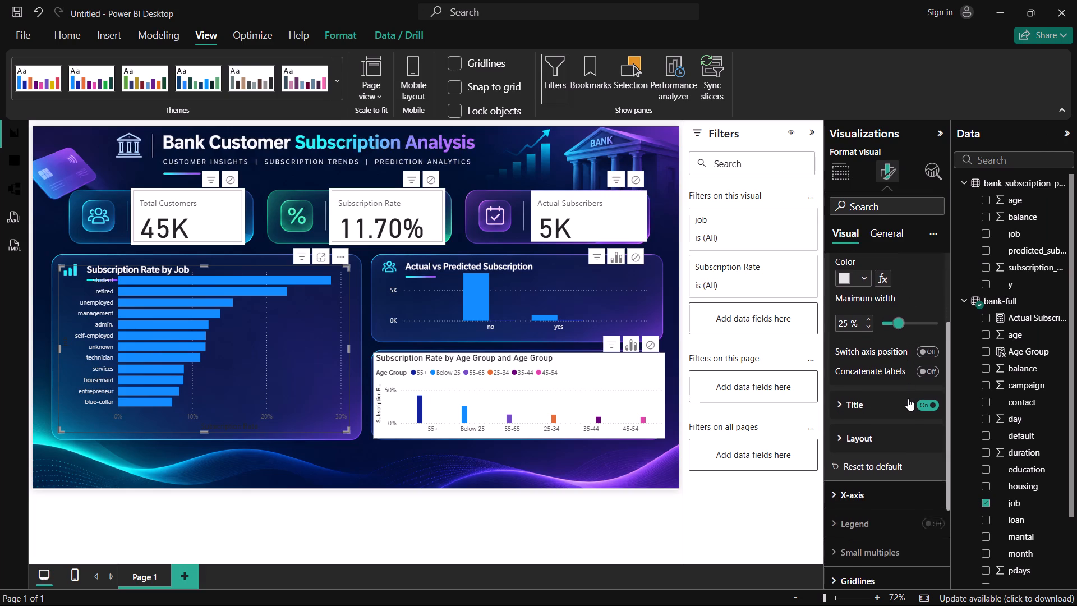
{"action": "scroll", "coordinate": [908, 398], "scroll_direction": "down", "scroll_amount": 1}
{"action": "scroll", "coordinate": [845, 355], "scroll_direction": "down", "scroll_amount": 1}
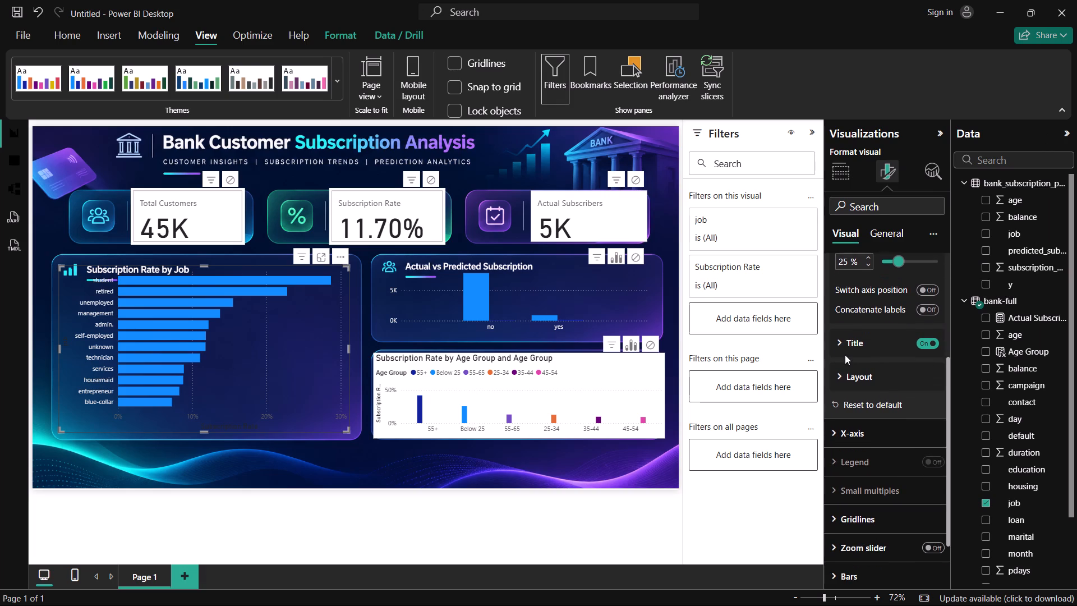
{"action": "scroll", "coordinate": [845, 355], "scroll_direction": "down", "scroll_amount": 1}
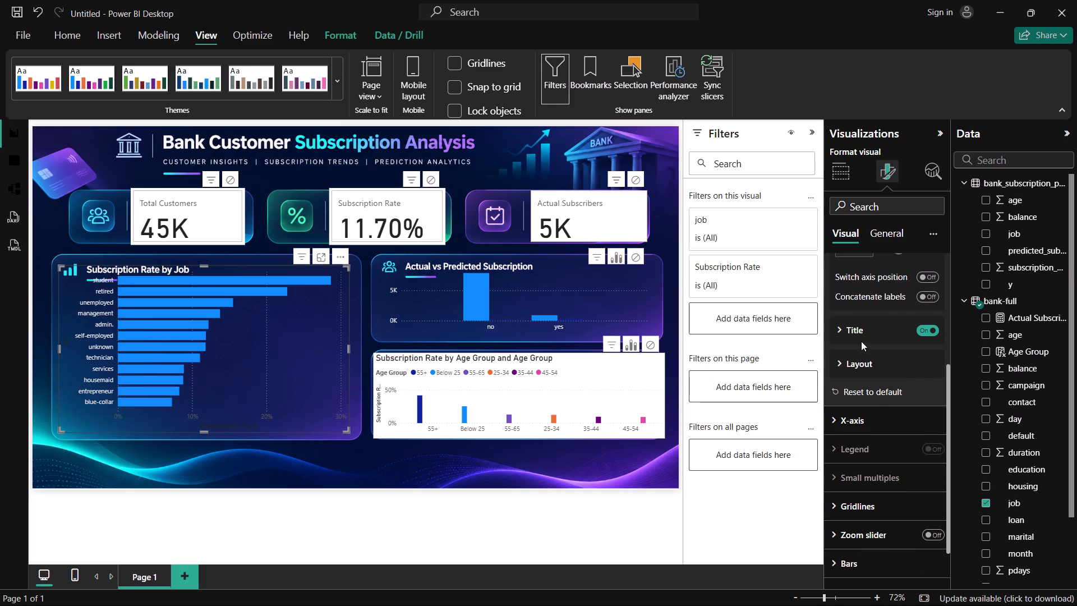
{"action": "scroll", "coordinate": [859, 400], "scroll_direction": "up", "scroll_amount": 1}
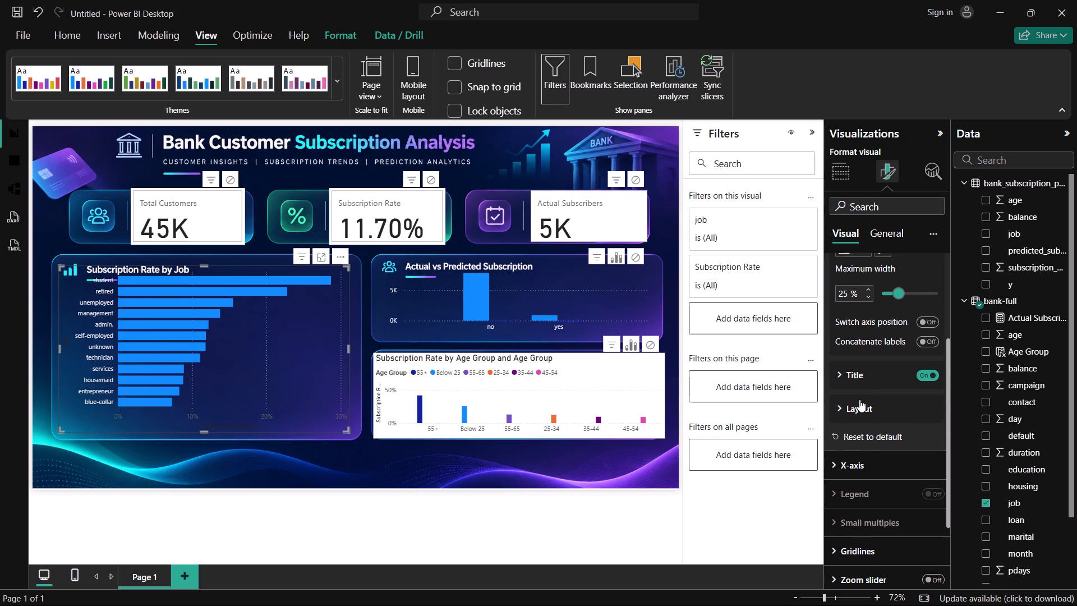
{"action": "left_click", "coordinate": [844, 455]}
{"action": "scroll", "coordinate": [844, 455], "scroll_direction": "down", "scroll_amount": 1}
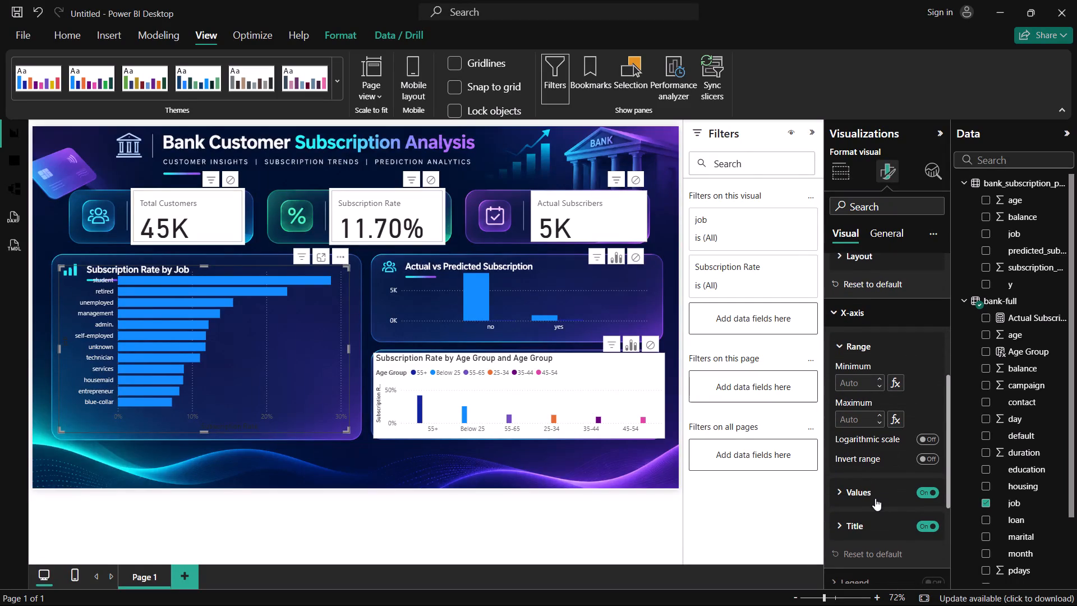
{"action": "left_click", "coordinate": [927, 490]}
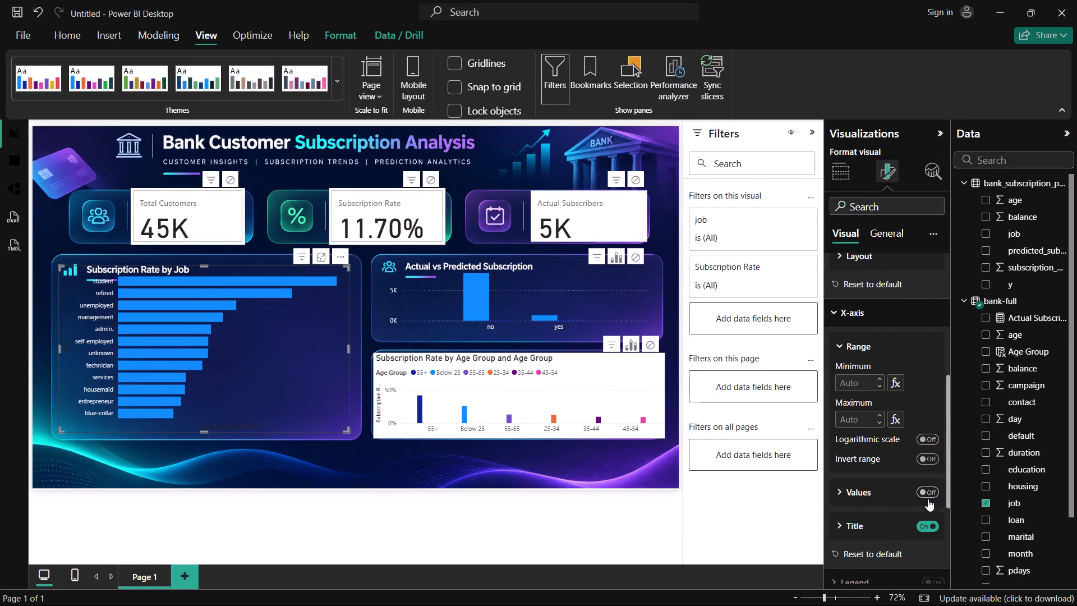
{"action": "left_click", "coordinate": [930, 531]}
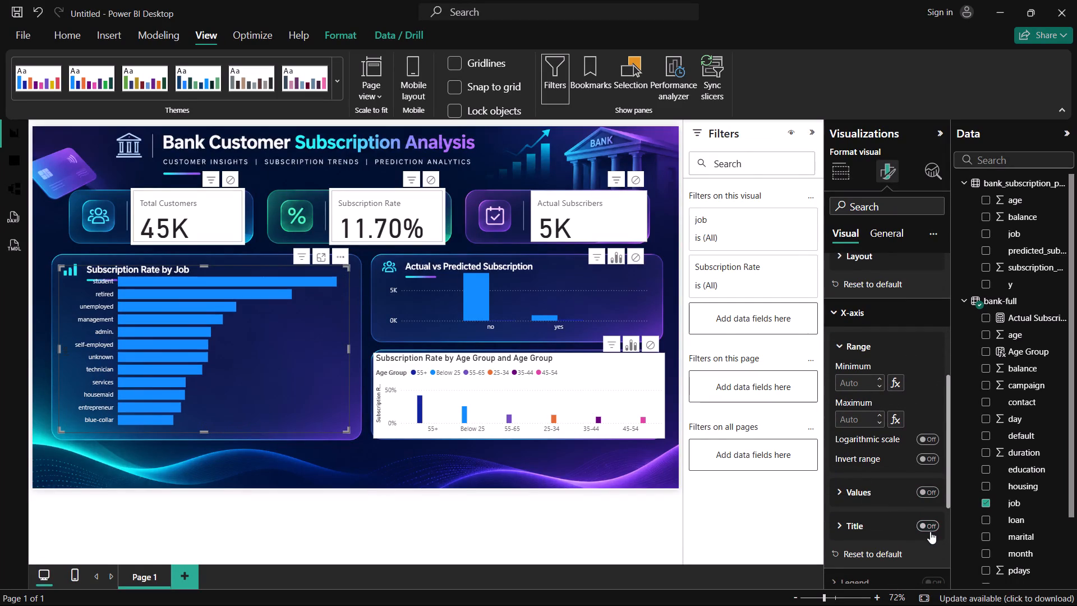
{"action": "left_click", "coordinate": [928, 498]}
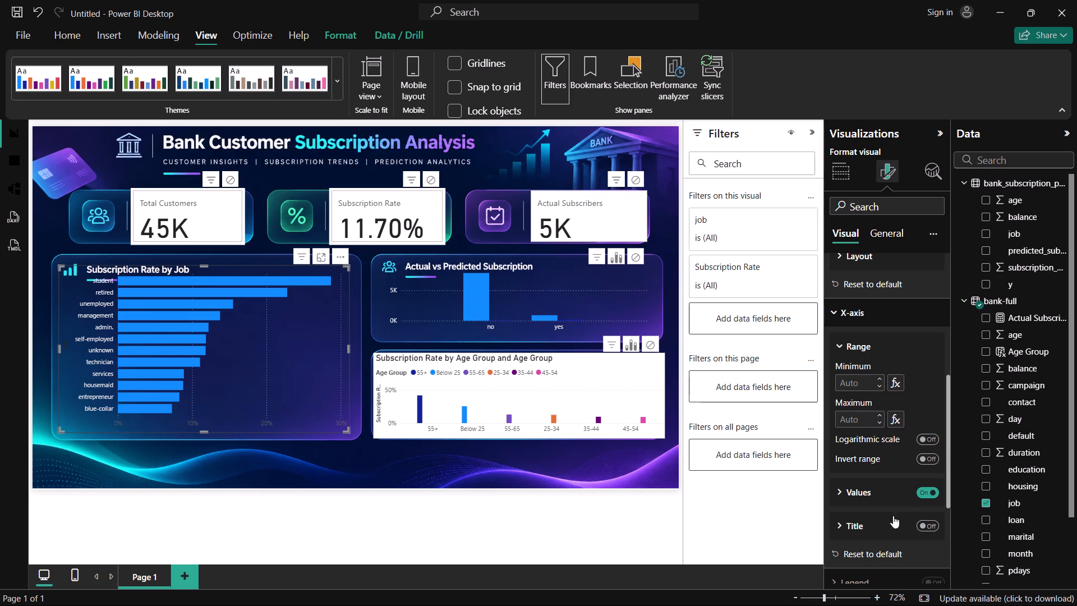
Set the X-axis values colour of the Subscription Rate by Job chart to the recently used White, 10% darker.
{"action": "scroll", "coordinate": [884, 439], "scroll_direction": "down", "scroll_amount": 1}
{"action": "left_click", "coordinate": [843, 356]}
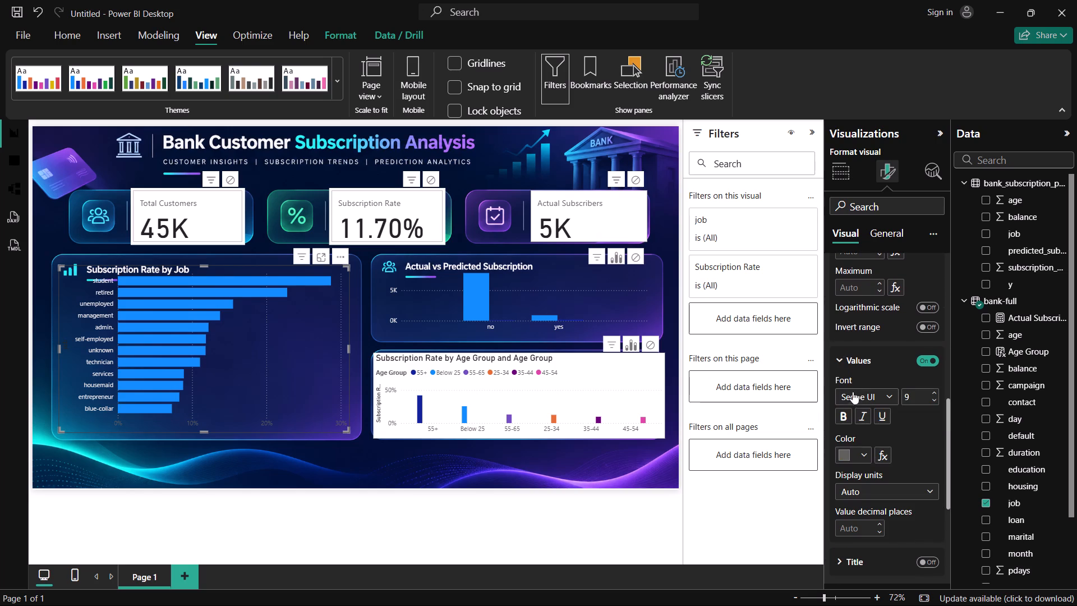
{"action": "left_click", "coordinate": [843, 454]}
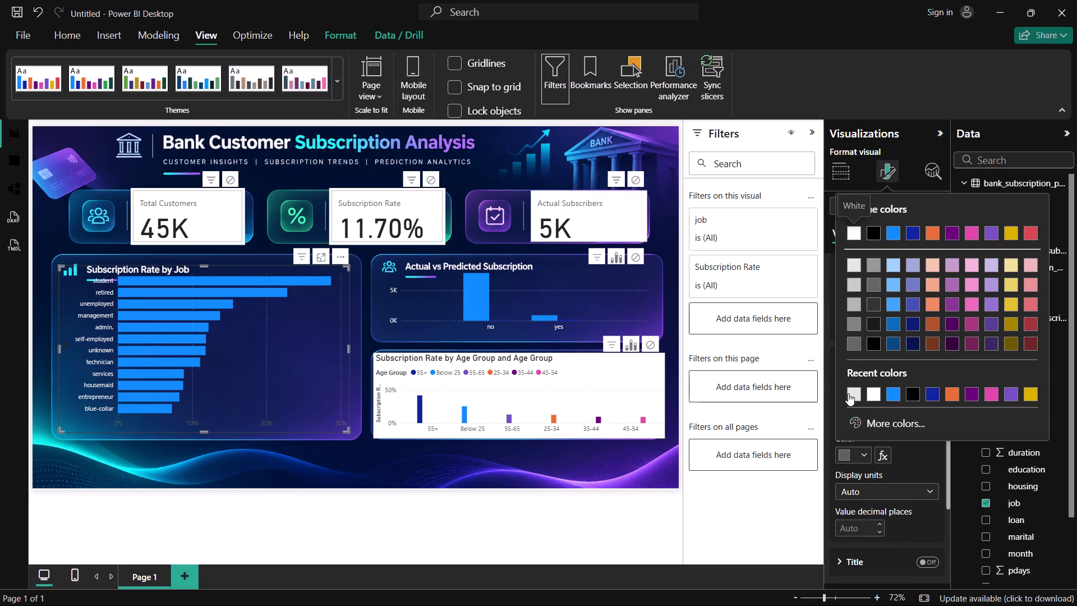
{"action": "left_click", "coordinate": [848, 393]}
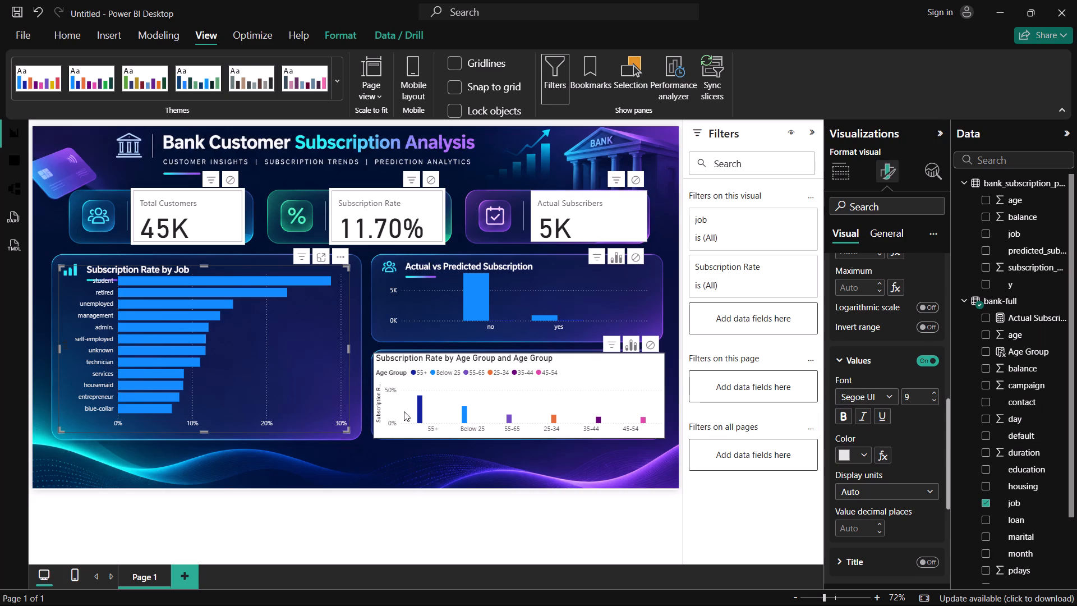
{"action": "left_click", "coordinate": [360, 391]}
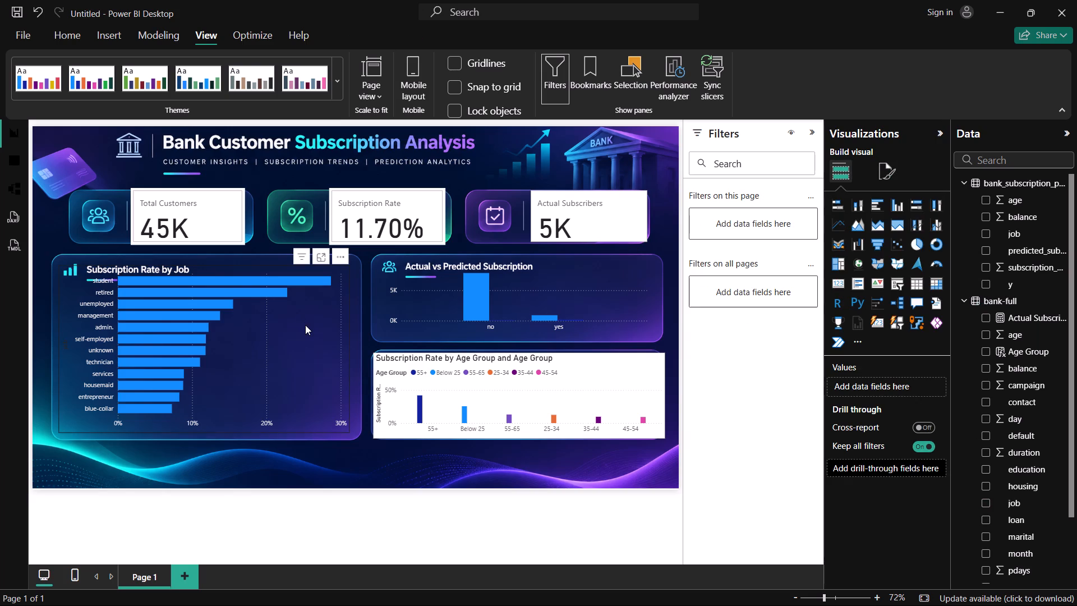
Move the Subscription Rate by Job chart down below its heading and resize it to fit inside the background's holder.
{"action": "left_click_drag", "start_coordinate": [305, 325], "coordinate": [306, 342]}
{"action": "left_click_drag", "start_coordinate": [348, 447], "coordinate": [348, 441]}
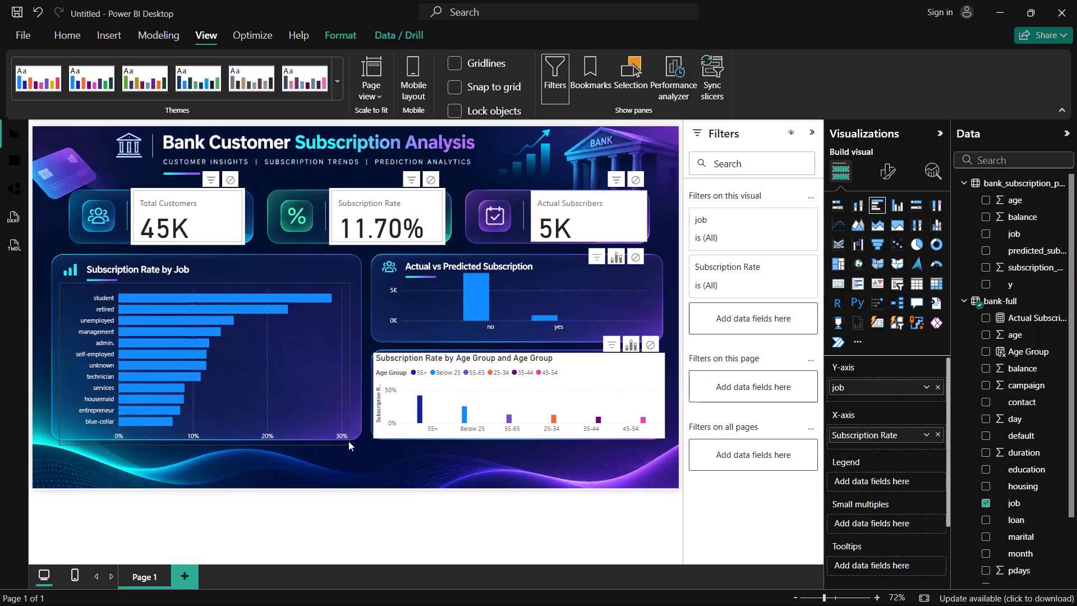
{"action": "left_click_drag", "start_coordinate": [348, 441], "coordinate": [349, 437]}
{"action": "left_click", "coordinate": [351, 468]}
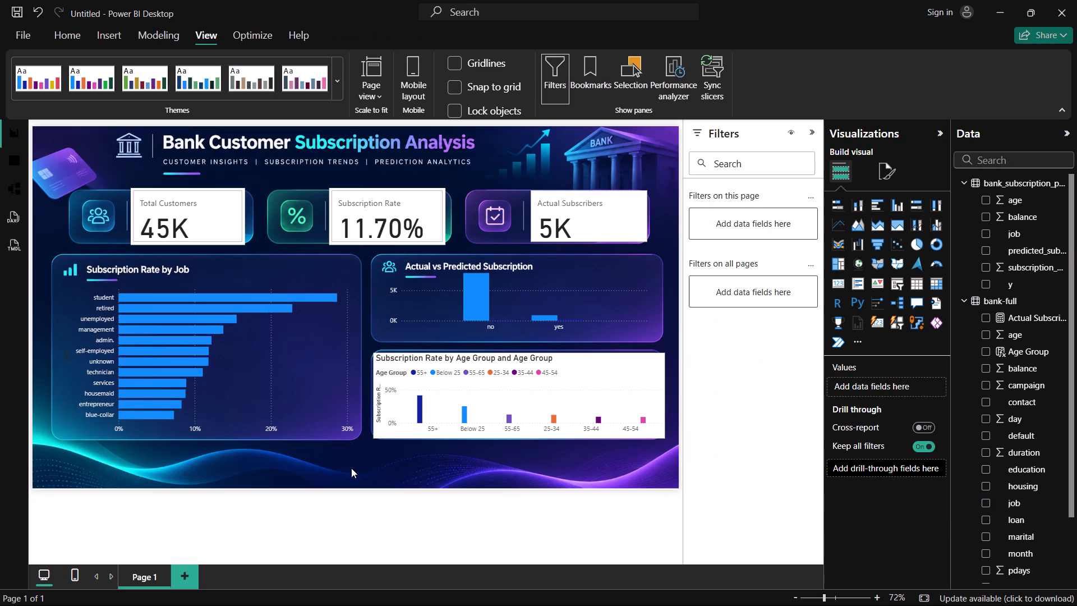
Turn off the Y-axis title of the Subscription Rate by Job chart.
{"action": "left_click", "coordinate": [266, 360]}
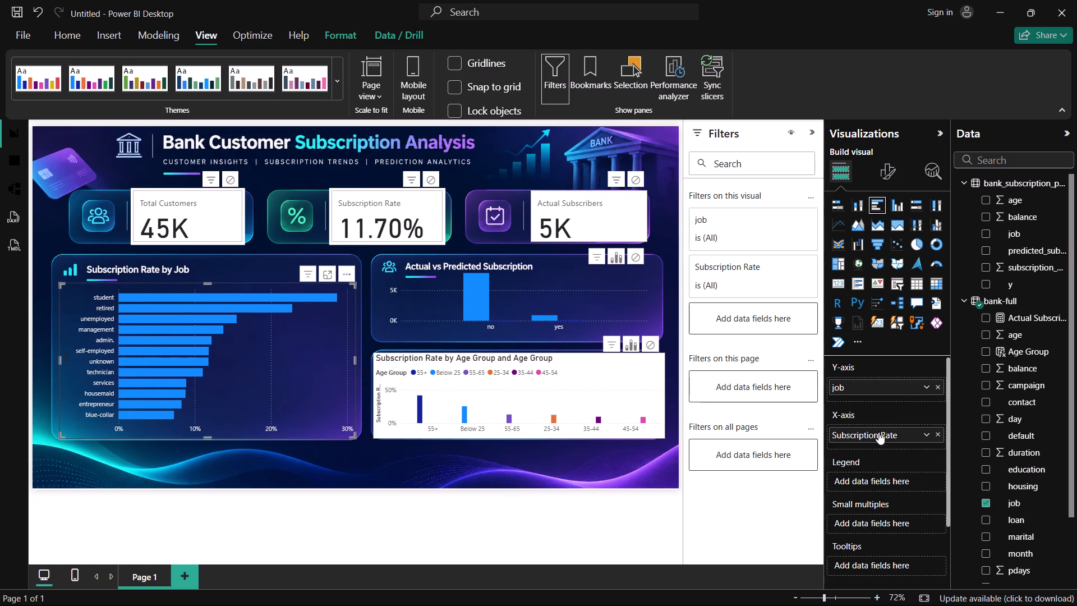
{"action": "left_click", "coordinate": [884, 172]}
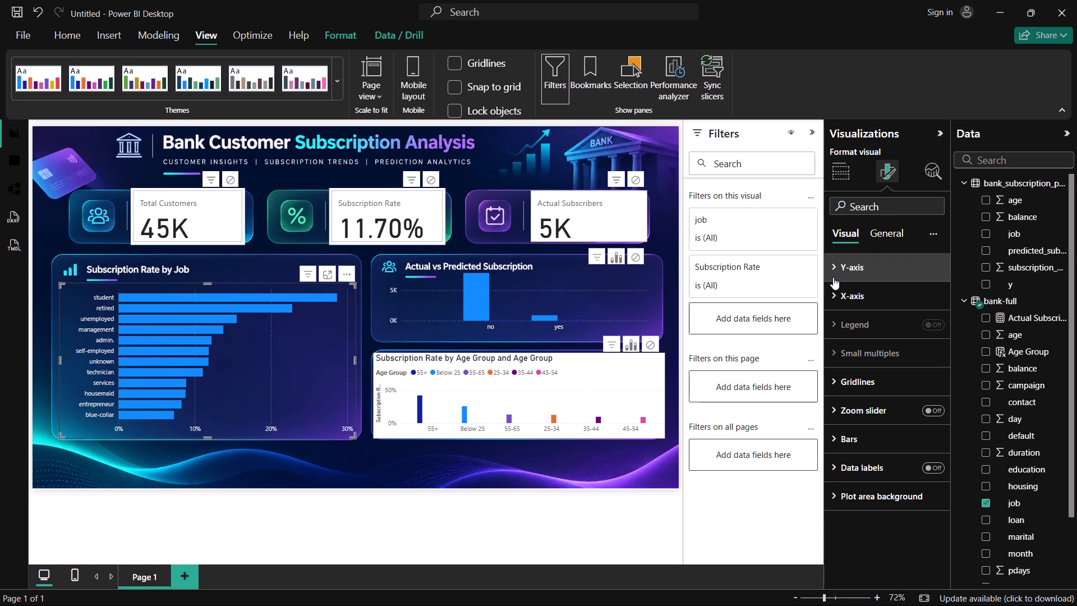
{"action": "left_click", "coordinate": [833, 277]}
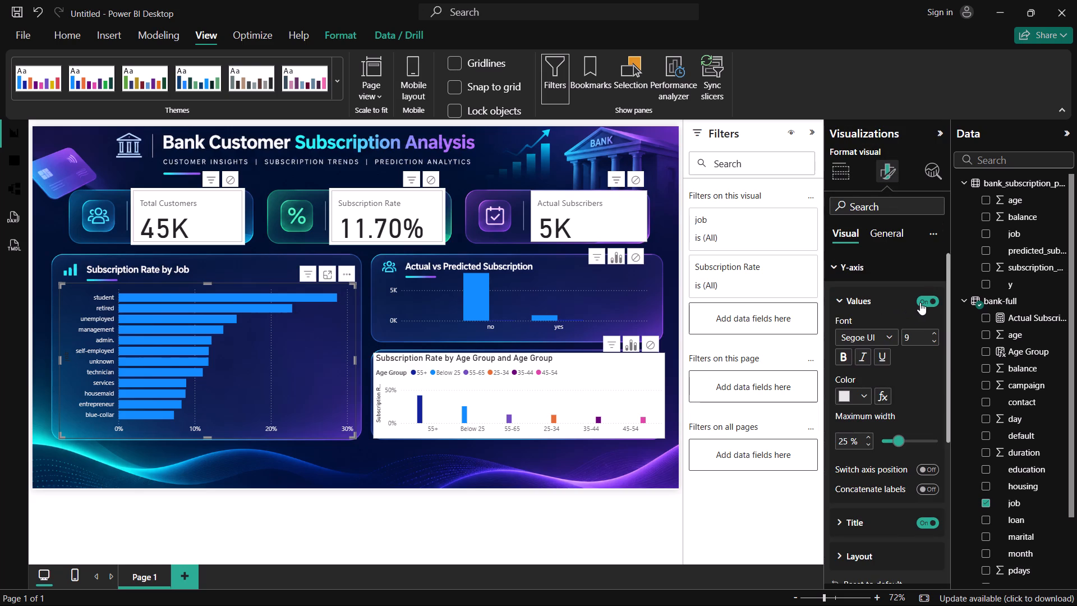
{"action": "scroll", "coordinate": [895, 443], "scroll_direction": "down", "scroll_amount": 1}
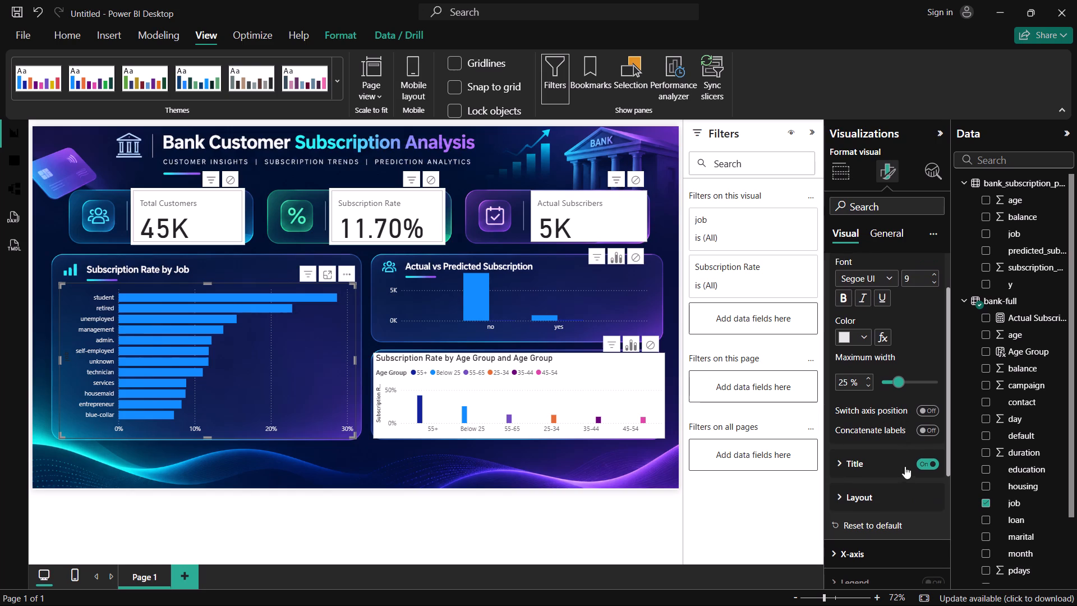
{"action": "left_click", "coordinate": [928, 460]}
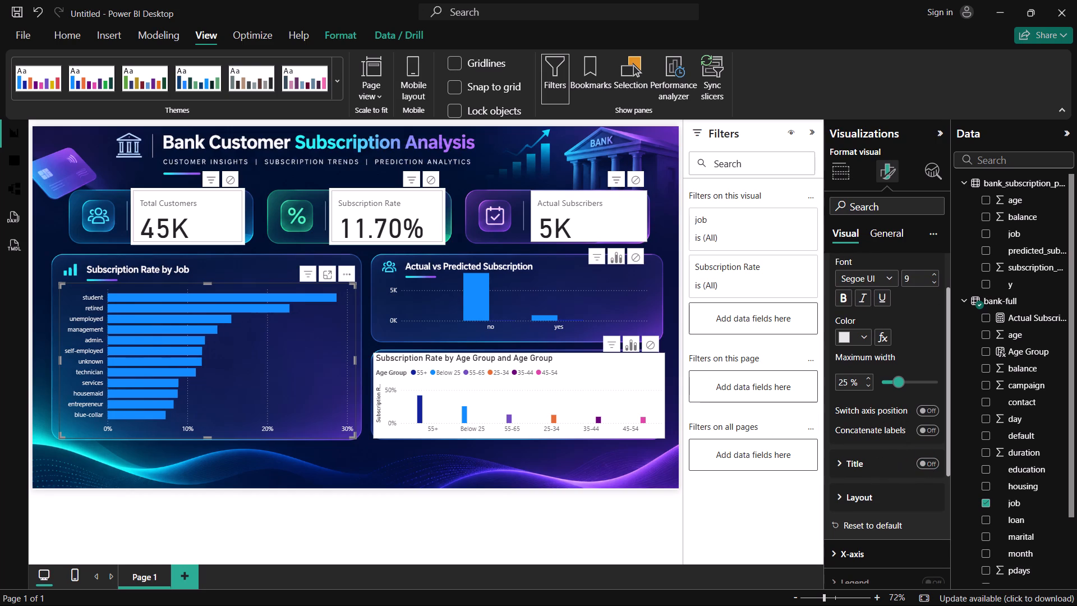
{"action": "left_click", "coordinate": [638, 487]}
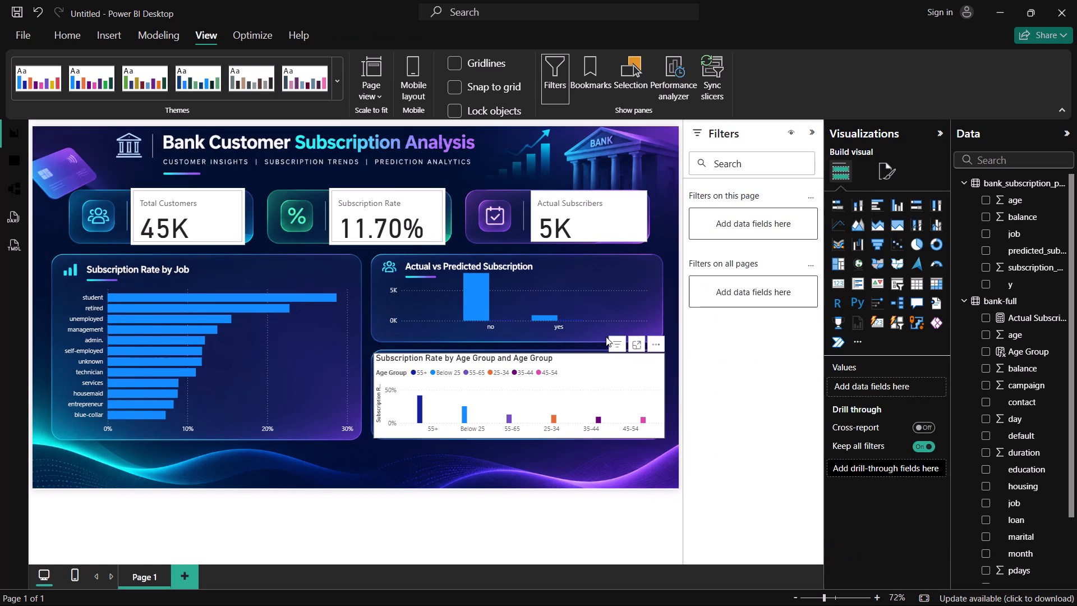
Turn off the background and the chart's own title for the Subscription Rate by Age Group chart.
{"action": "left_click", "coordinate": [591, 387]}
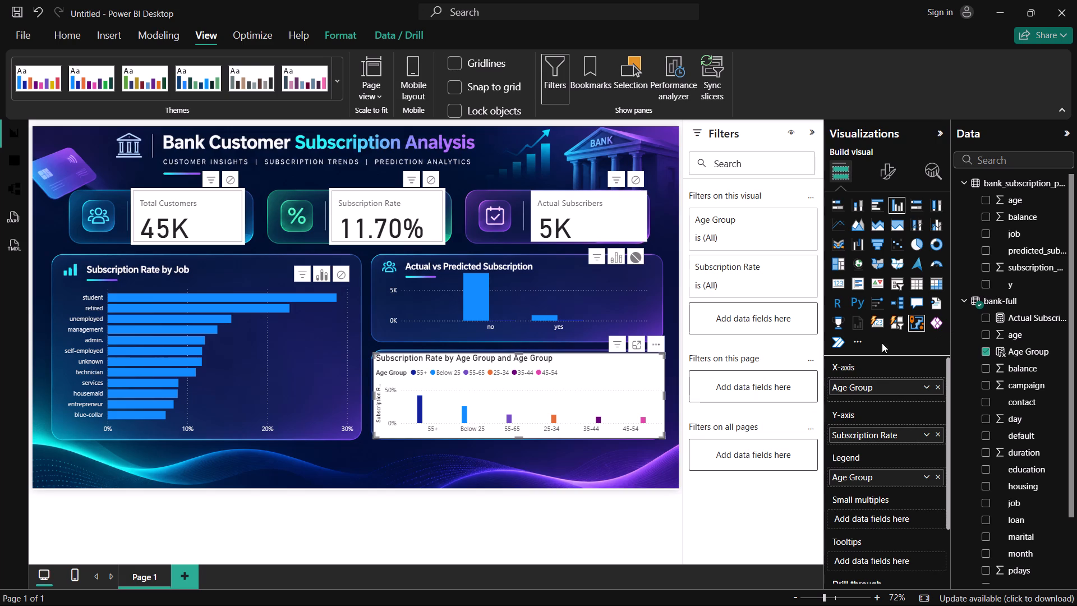
{"action": "left_click", "coordinate": [879, 181]}
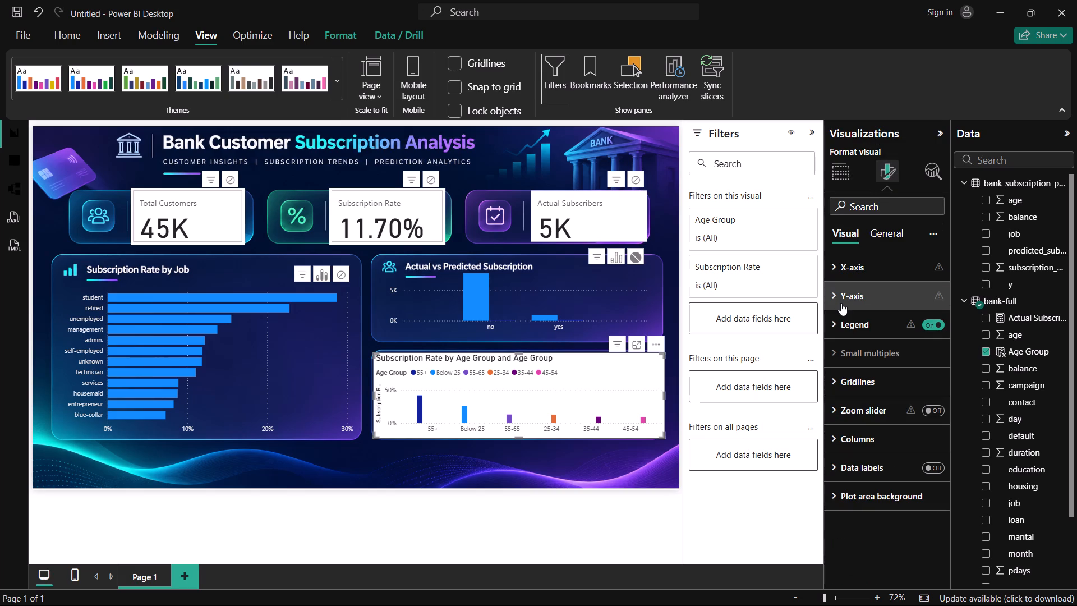
{"action": "left_click", "coordinate": [841, 303]}
{"action": "scroll", "coordinate": [872, 422], "scroll_direction": "down", "scroll_amount": 1}
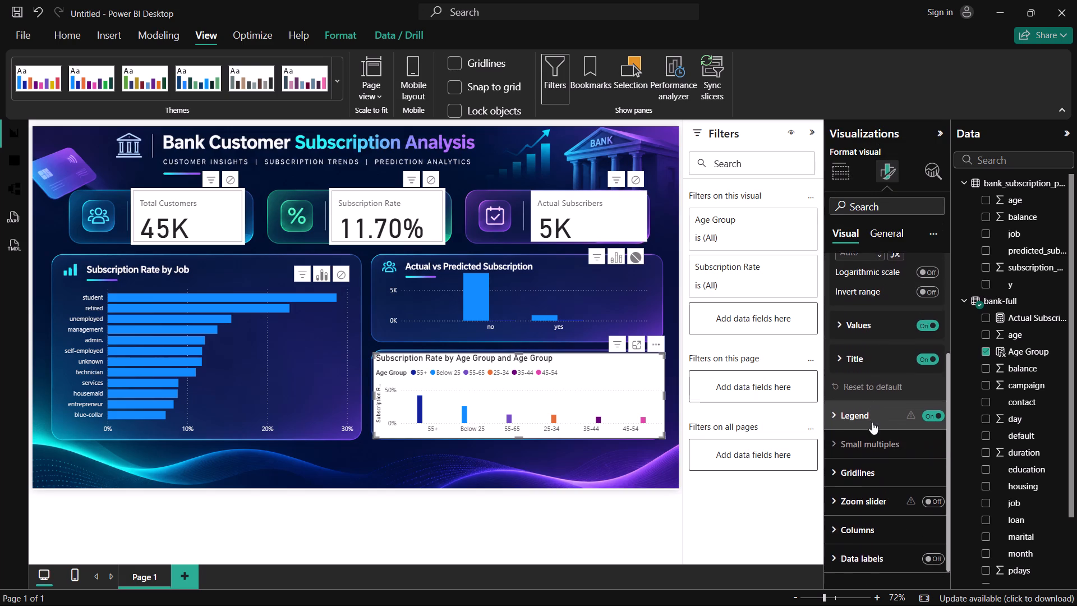
{"action": "scroll", "coordinate": [881, 322], "scroll_direction": "up", "scroll_amount": 1}
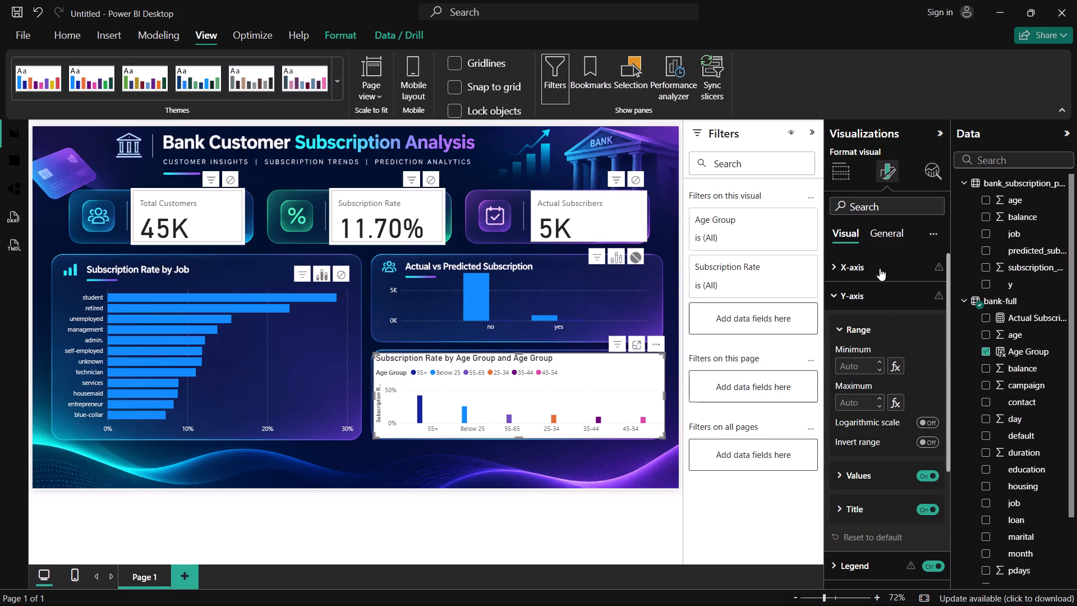
{"action": "left_click", "coordinate": [890, 231]}
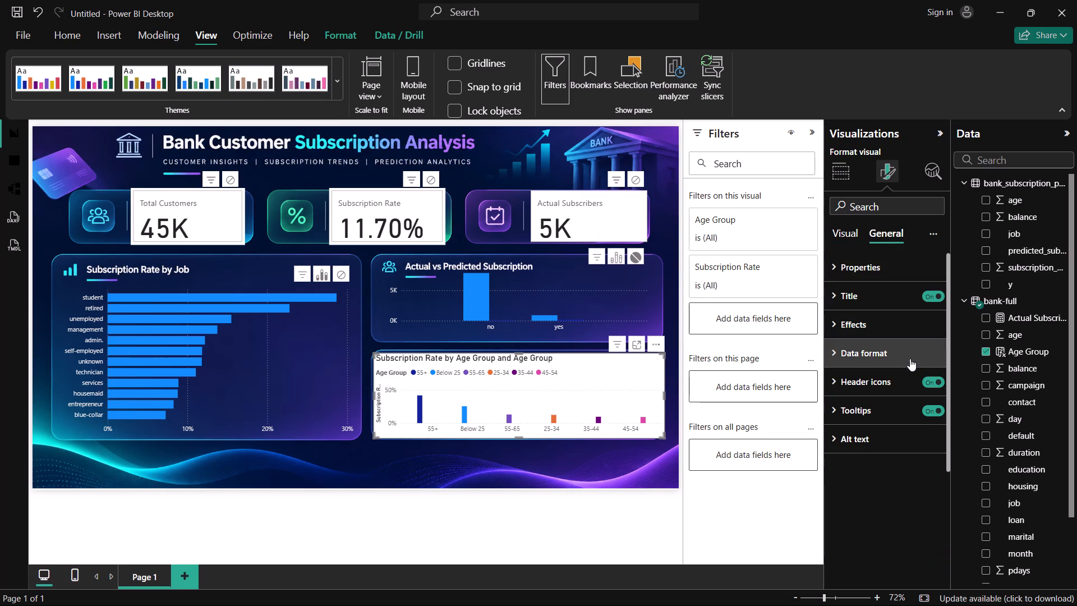
{"action": "left_click", "coordinate": [847, 328]}
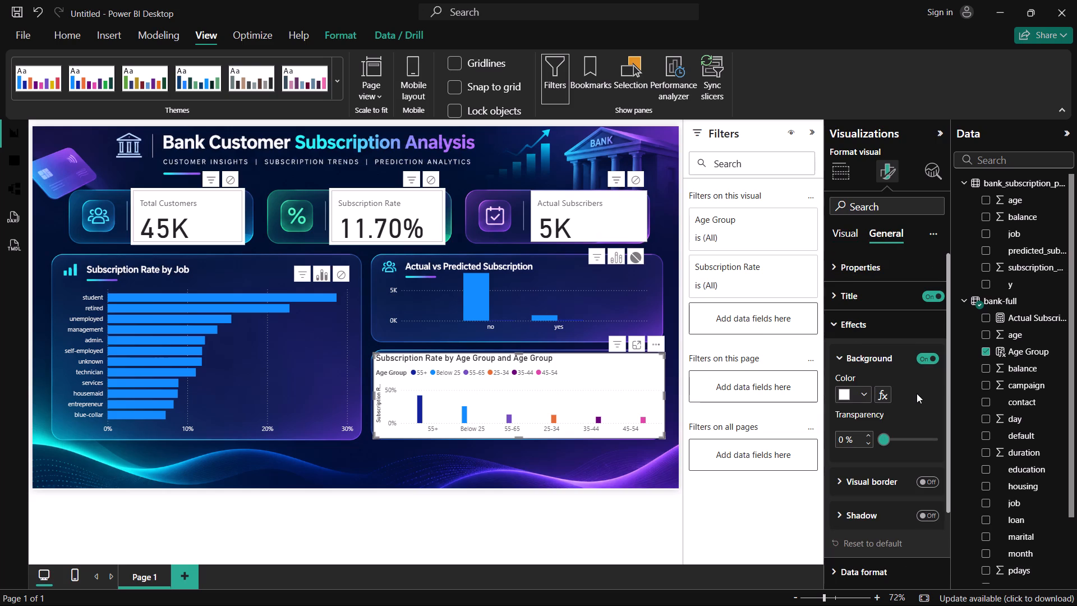
{"action": "left_click", "coordinate": [926, 353]}
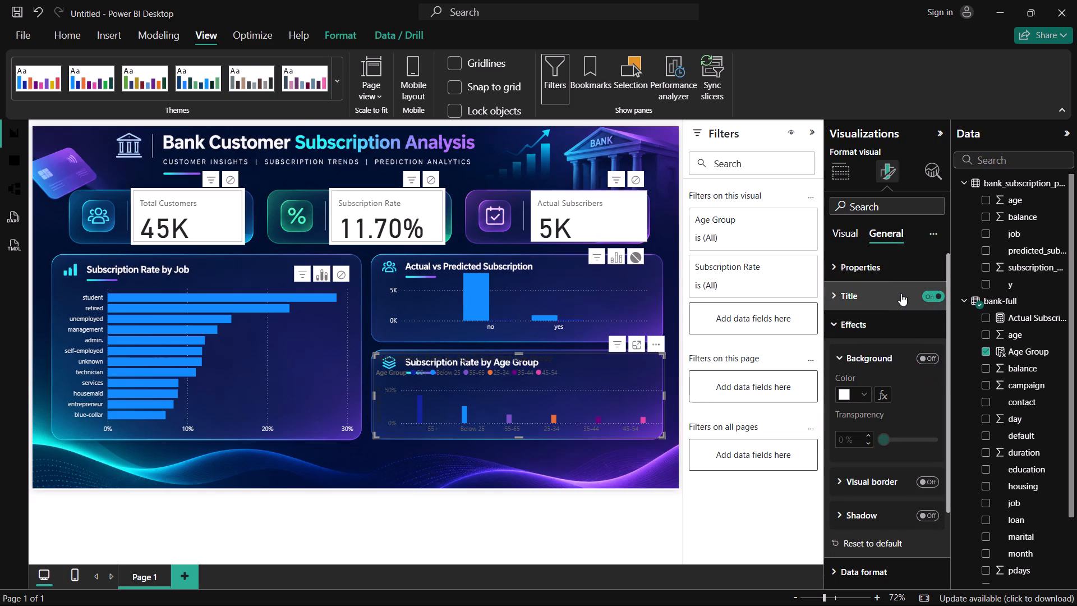
{"action": "left_click", "coordinate": [928, 292]}
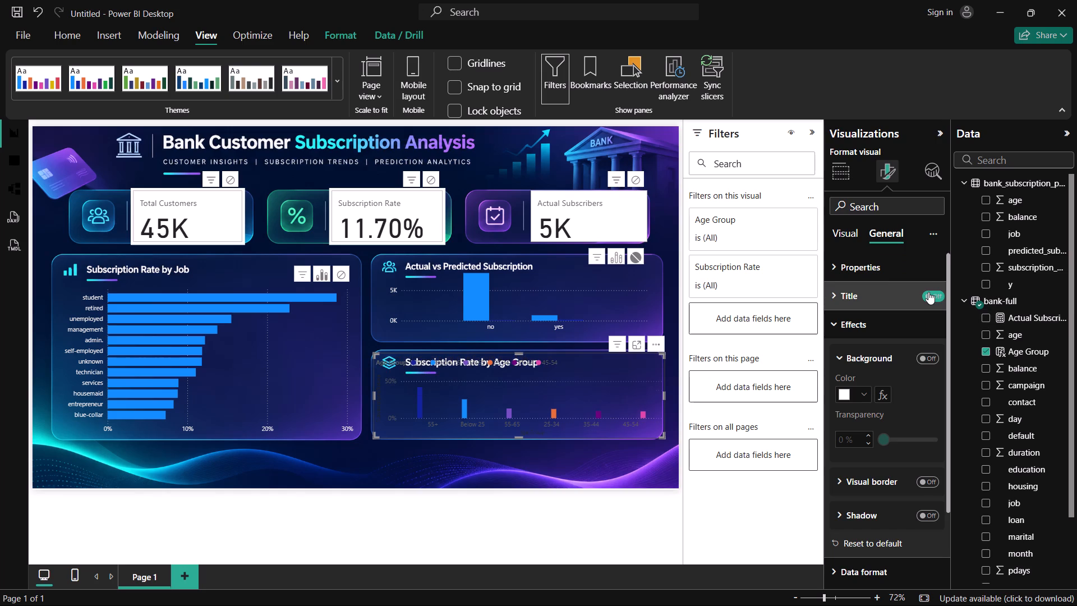
{"action": "left_click", "coordinate": [834, 303]}
Set the Age Group chart's Y-axis values colour to the recently used White, 10% darker, and turn off its Y-axis title.
{"action": "left_click", "coordinate": [839, 237]}
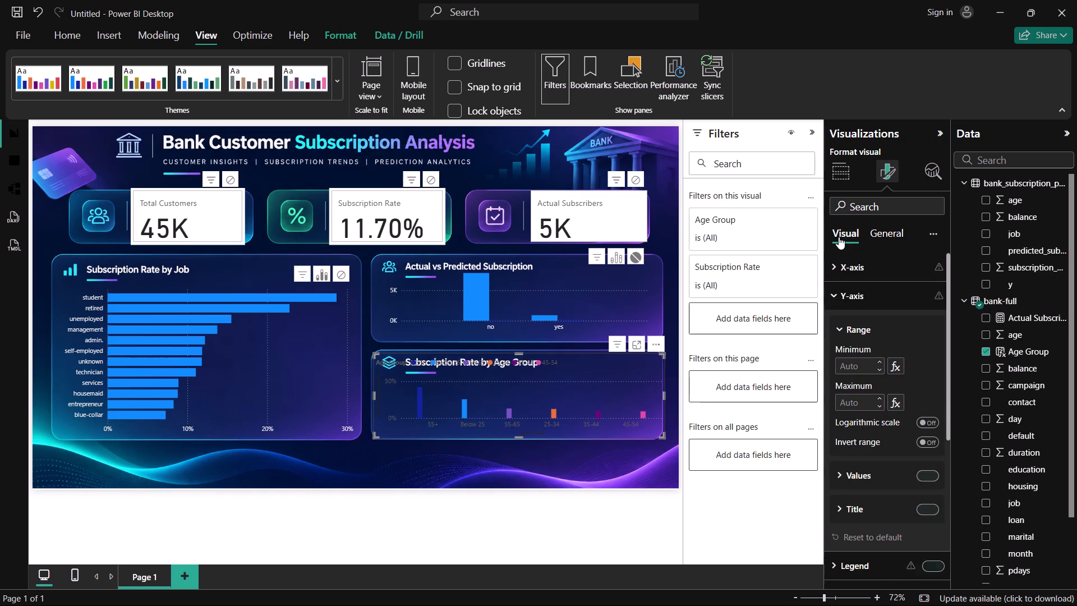
{"action": "scroll", "coordinate": [862, 360], "scroll_direction": "down", "scroll_amount": 2}
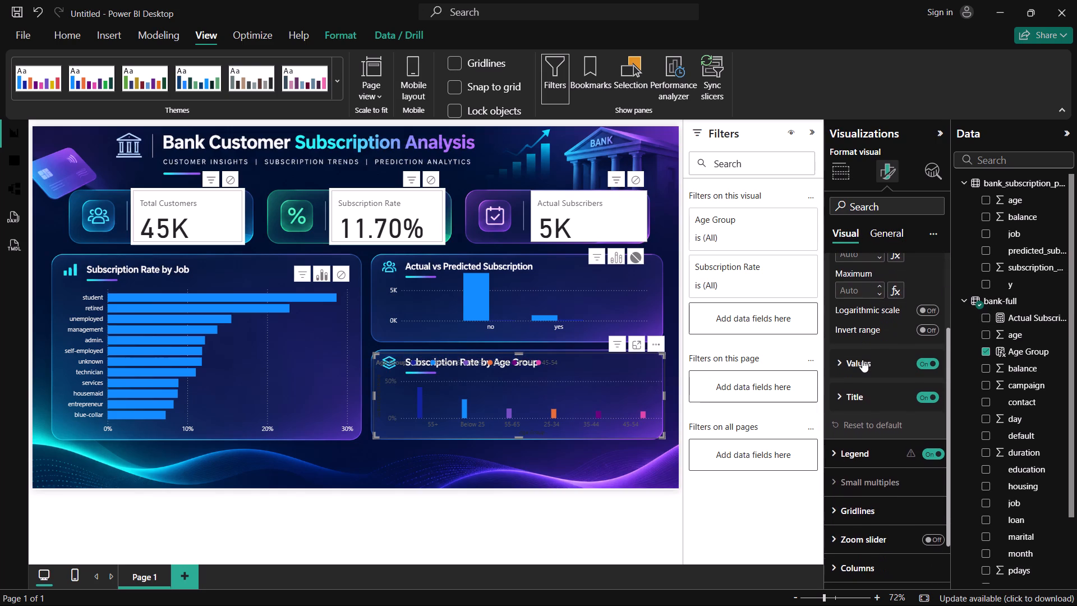
{"action": "left_click", "coordinate": [845, 359]}
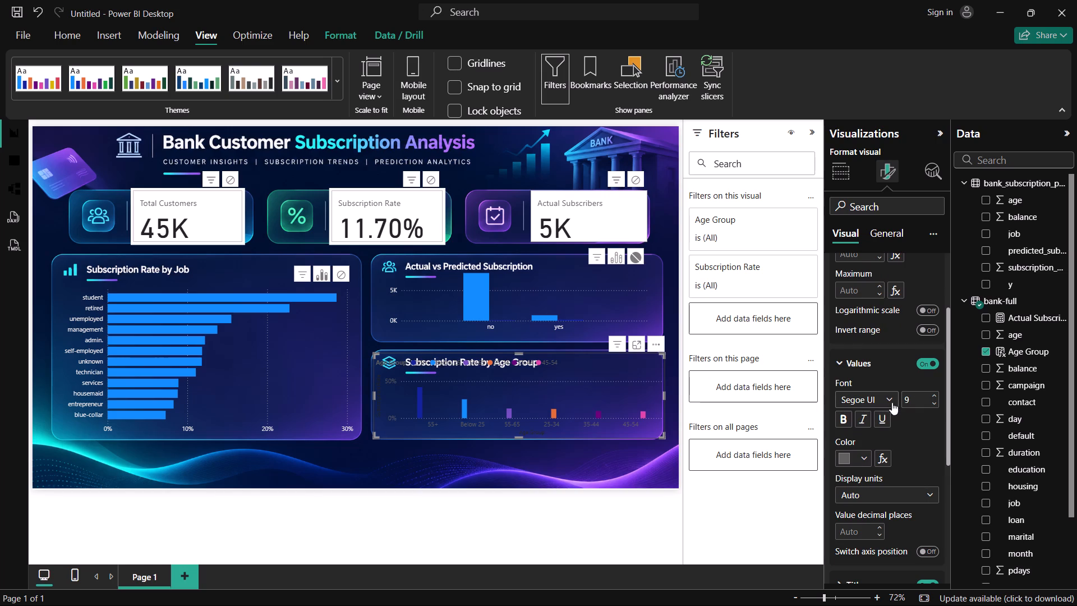
{"action": "left_click", "coordinate": [842, 463]}
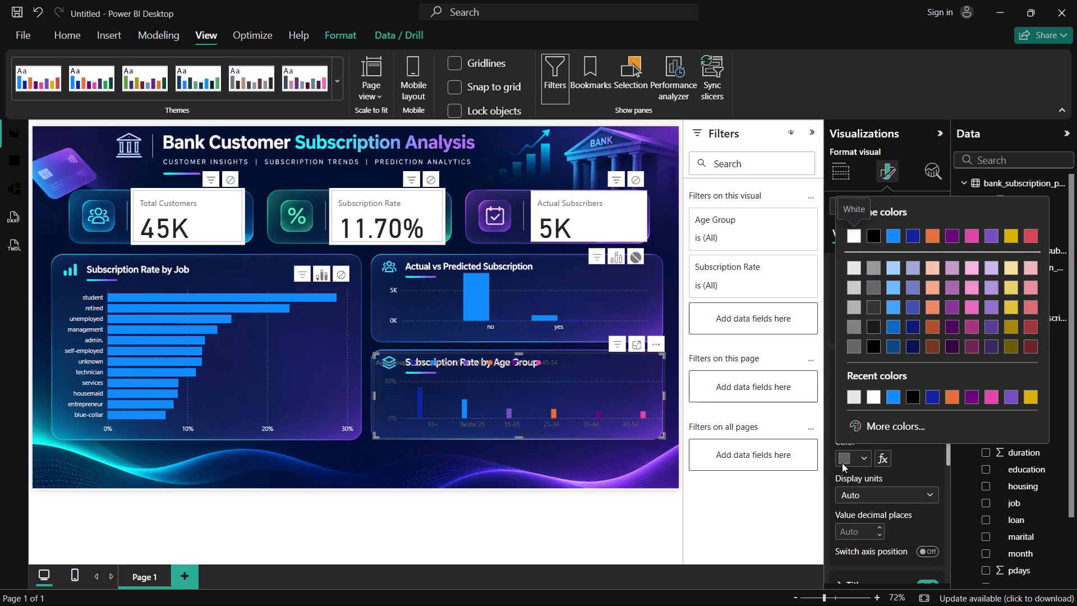
{"action": "left_click", "coordinate": [858, 395]}
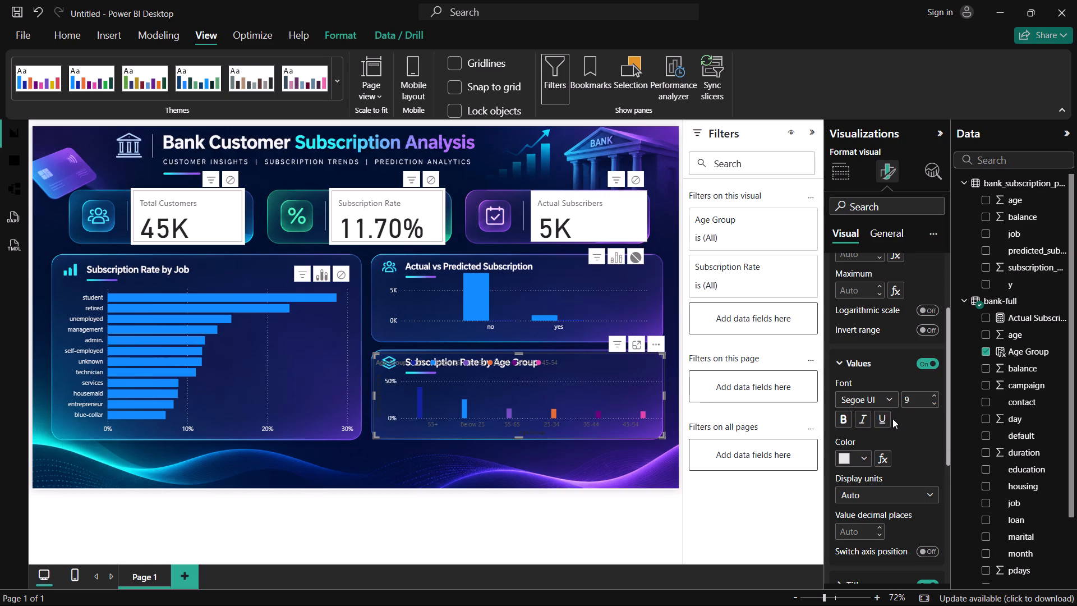
{"action": "scroll", "coordinate": [865, 457], "scroll_direction": "down", "scroll_amount": 1}
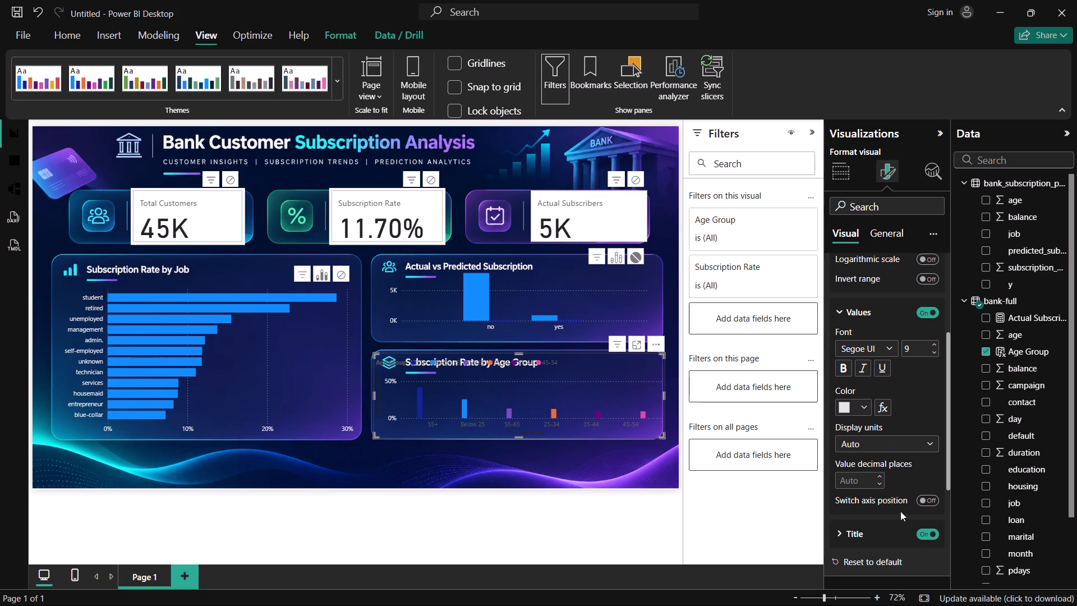
{"action": "left_click", "coordinate": [926, 536]}
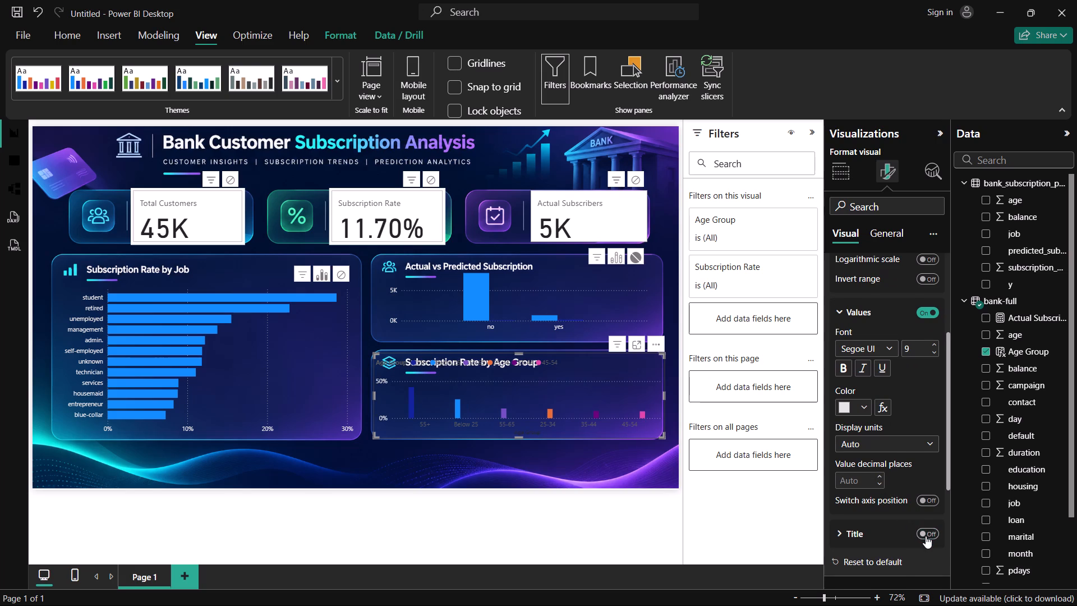
Look through the Age Group chart's Y-axis, title and effects formatting options, collapsing the general sections.
{"action": "scroll", "coordinate": [926, 536], "scroll_direction": "down", "scroll_amount": 3}
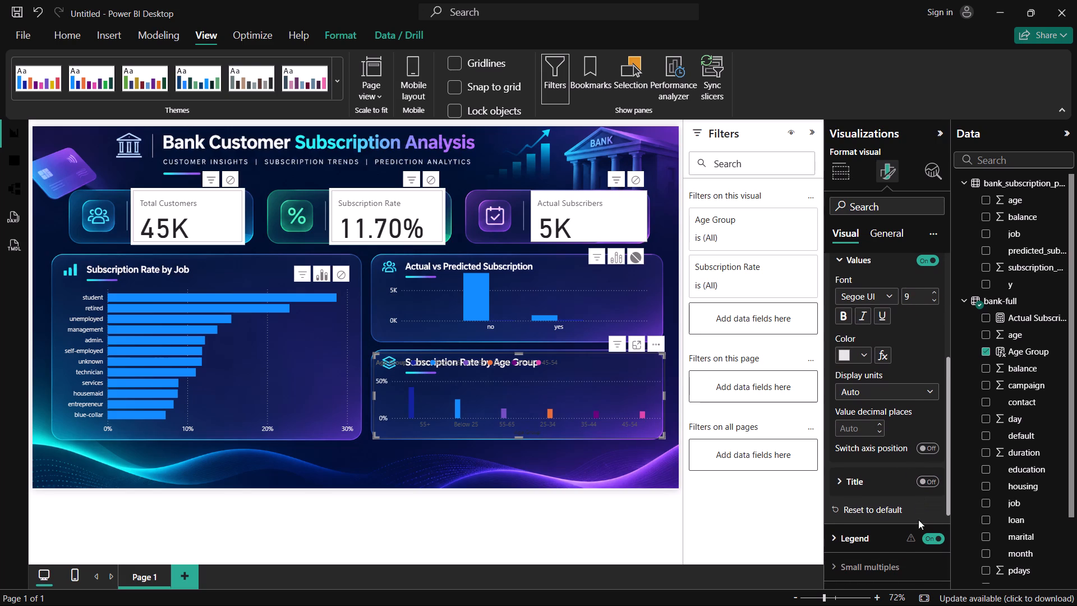
{"action": "left_click", "coordinate": [843, 484]}
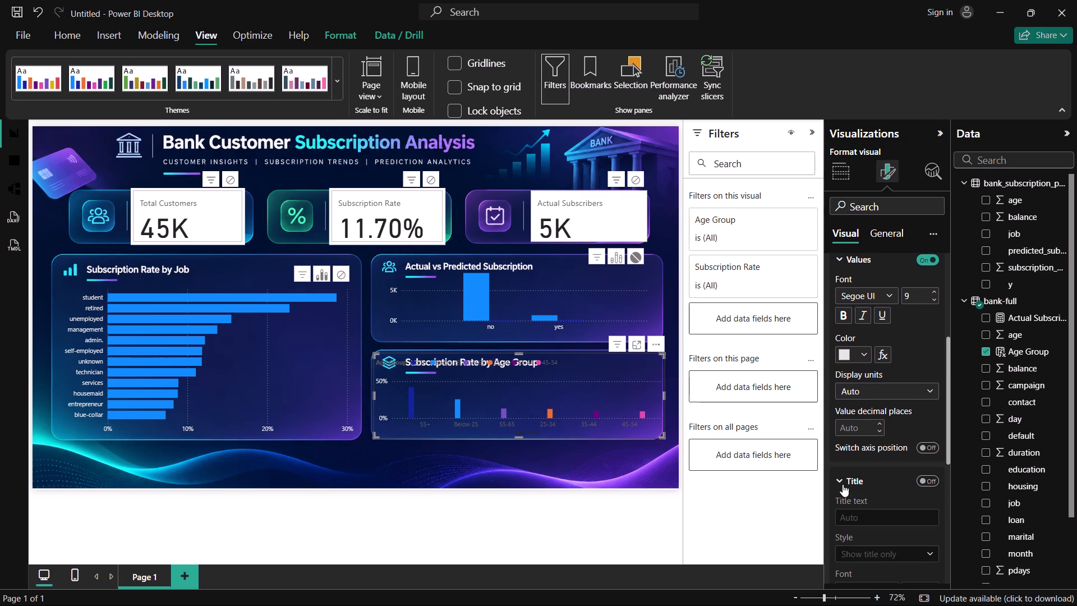
{"action": "scroll", "coordinate": [860, 451], "scroll_direction": "down", "scroll_amount": 1}
{"action": "scroll", "coordinate": [860, 451], "scroll_direction": "up", "scroll_amount": 2}
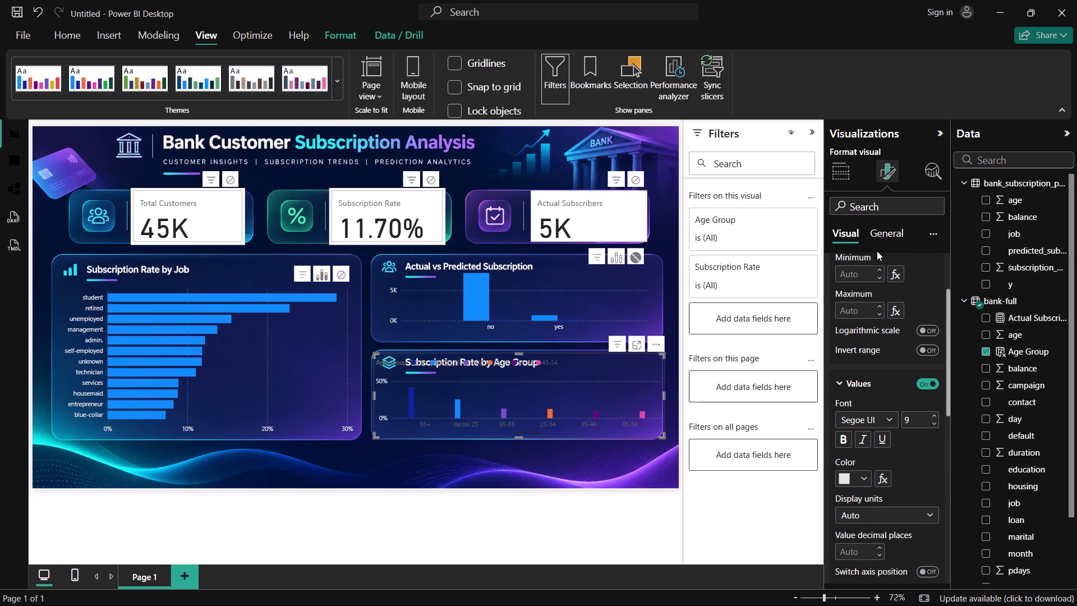
{"action": "left_click", "coordinate": [880, 232]}
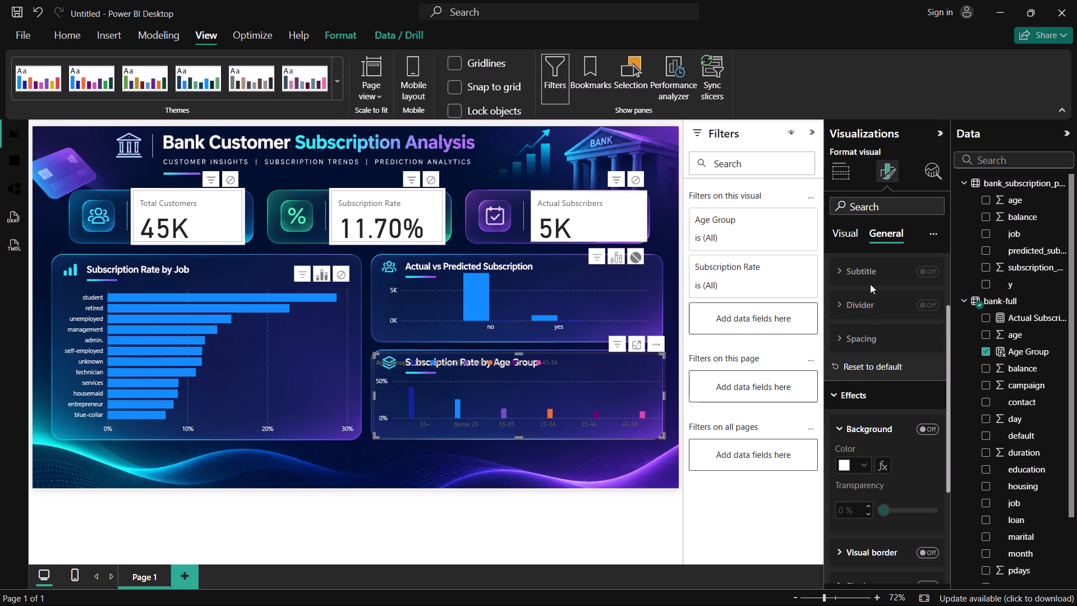
{"action": "scroll", "coordinate": [881, 467], "scroll_direction": "down", "scroll_amount": 1}
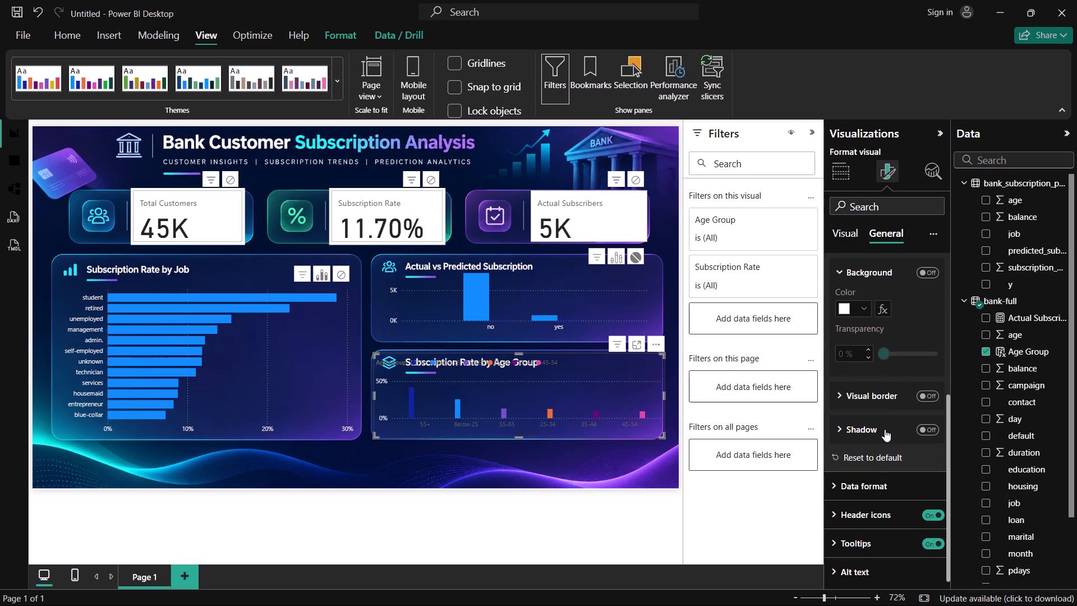
{"action": "scroll", "coordinate": [885, 429], "scroll_direction": "up", "scroll_amount": 2}
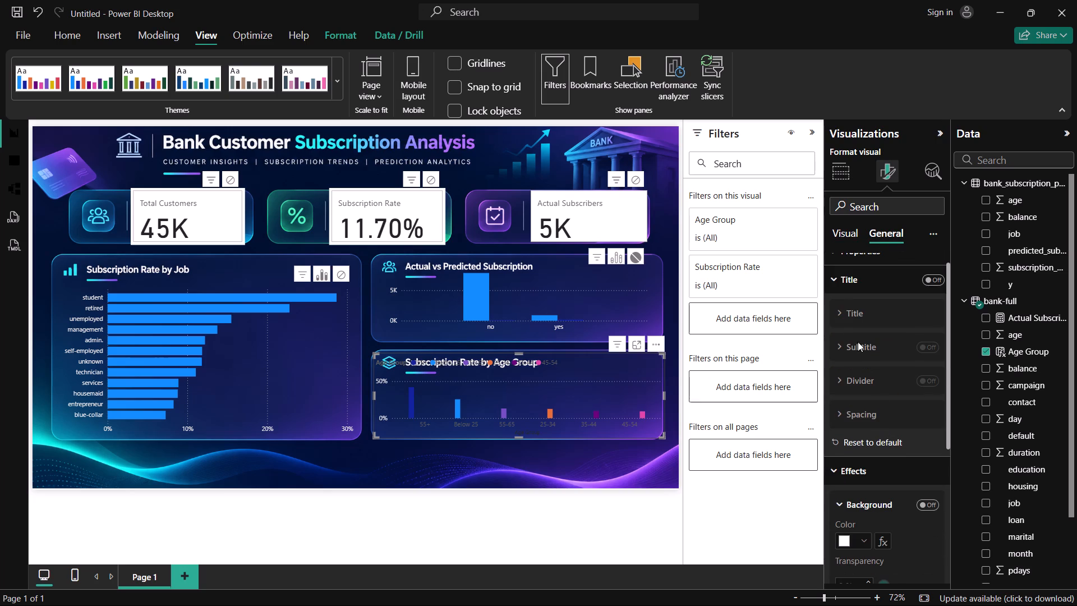
{"action": "left_click", "coordinate": [845, 301]}
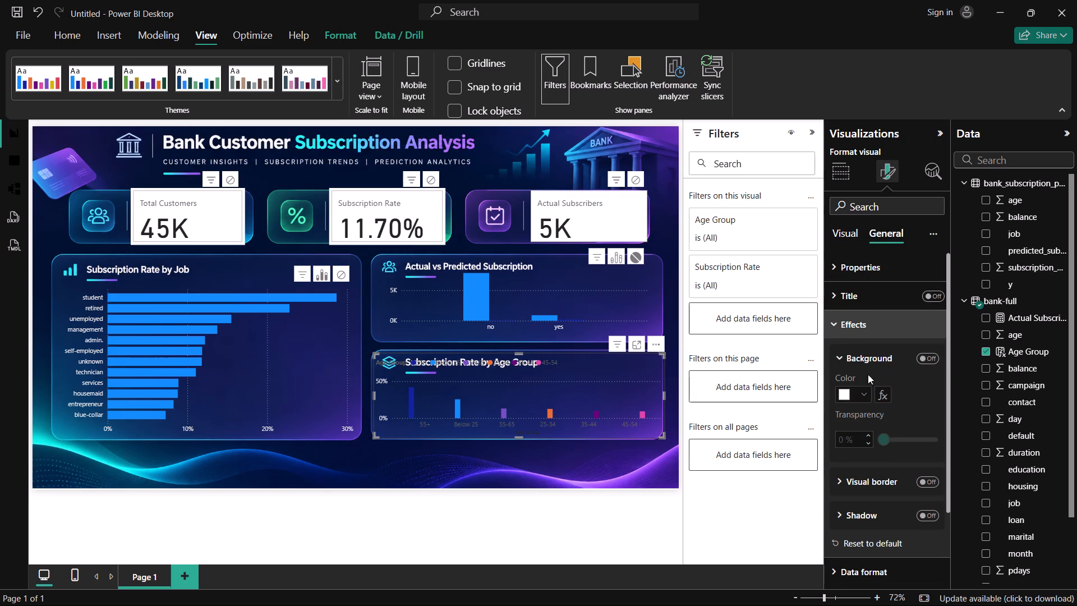
{"action": "left_click", "coordinate": [839, 327]}
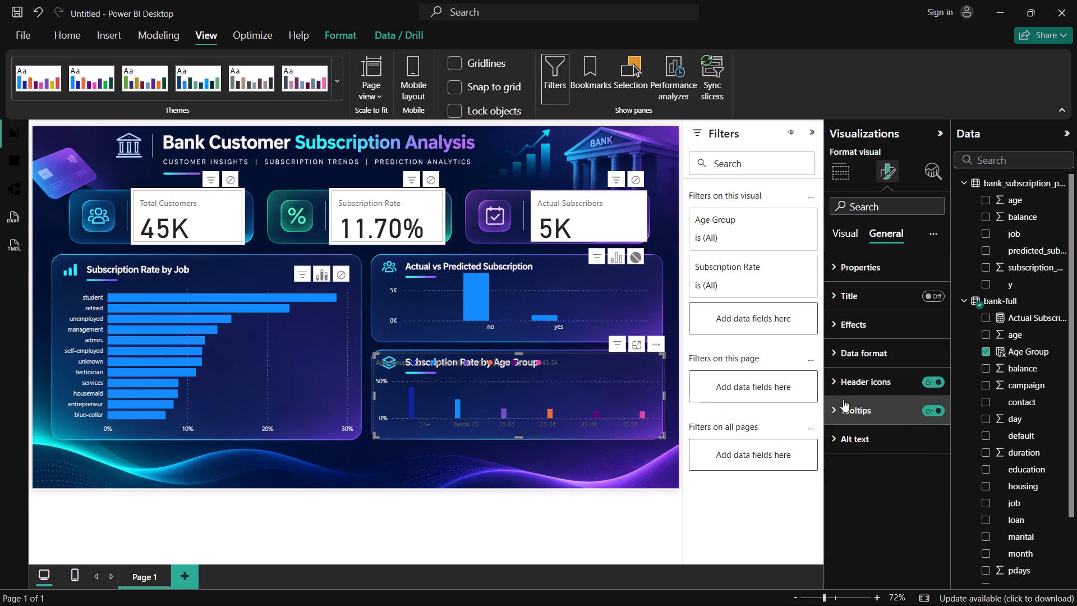
Turn off the legend of the Subscription Rate by Age Group chart.
{"action": "left_click", "coordinate": [850, 231]}
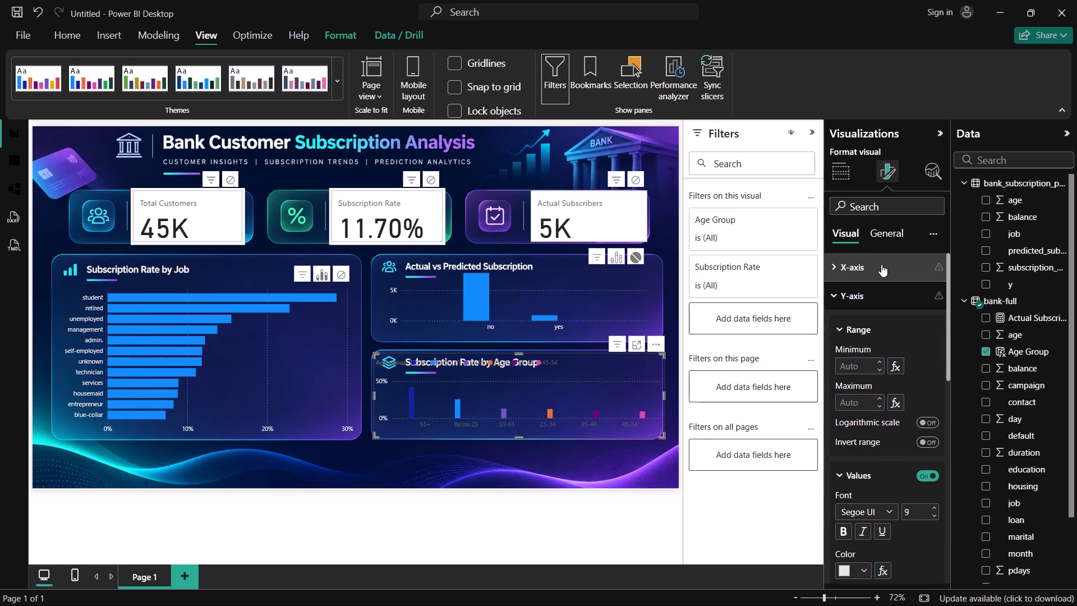
{"action": "scroll", "coordinate": [869, 474], "scroll_direction": "down", "scroll_amount": 3}
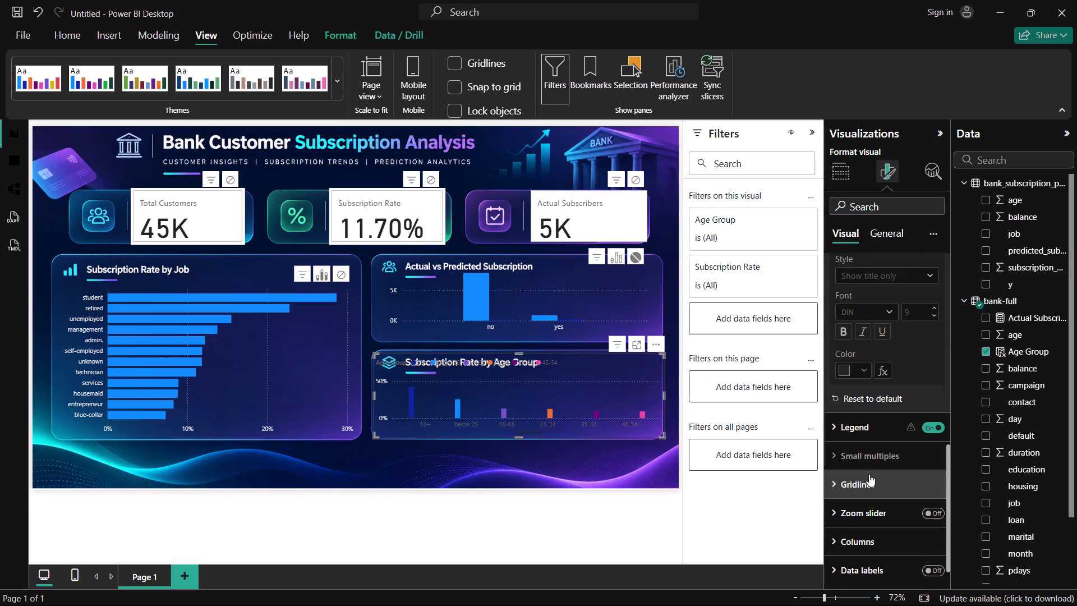
{"action": "scroll", "coordinate": [869, 474], "scroll_direction": "down", "scroll_amount": 1}
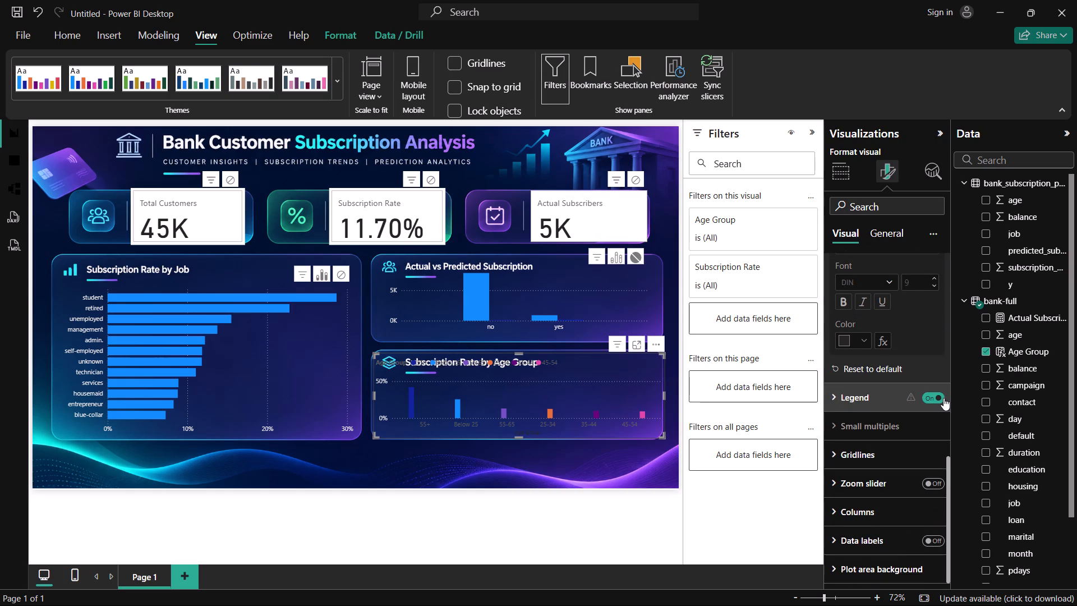
{"action": "left_click", "coordinate": [943, 398]}
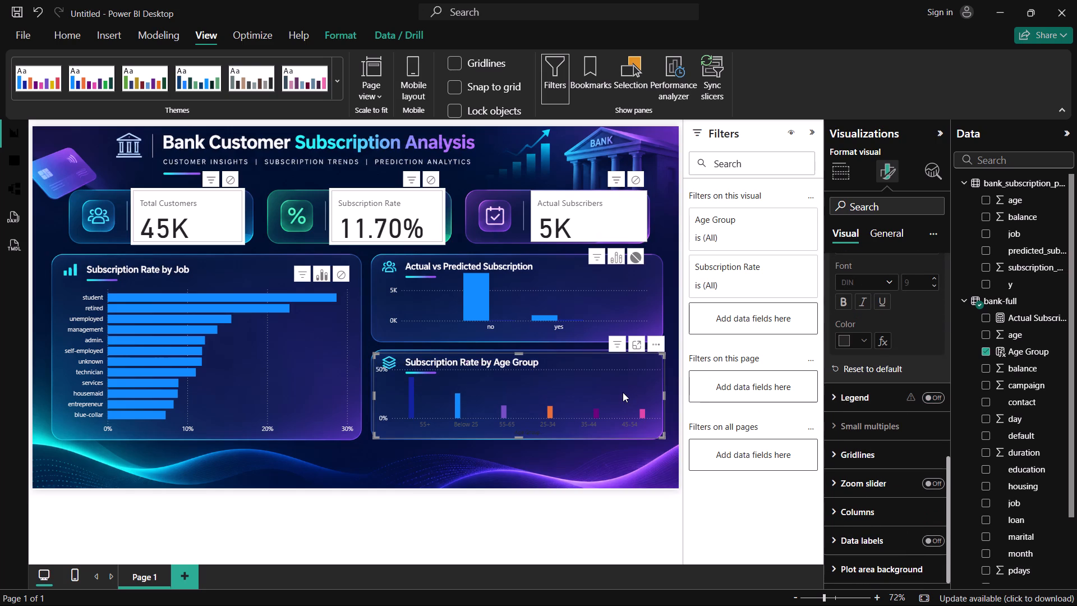
Lower the top edge of the Age Group chart slightly so its plot leaves room for the holder's title.
{"action": "left_click_drag", "start_coordinate": [662, 357], "coordinate": [662, 366]}
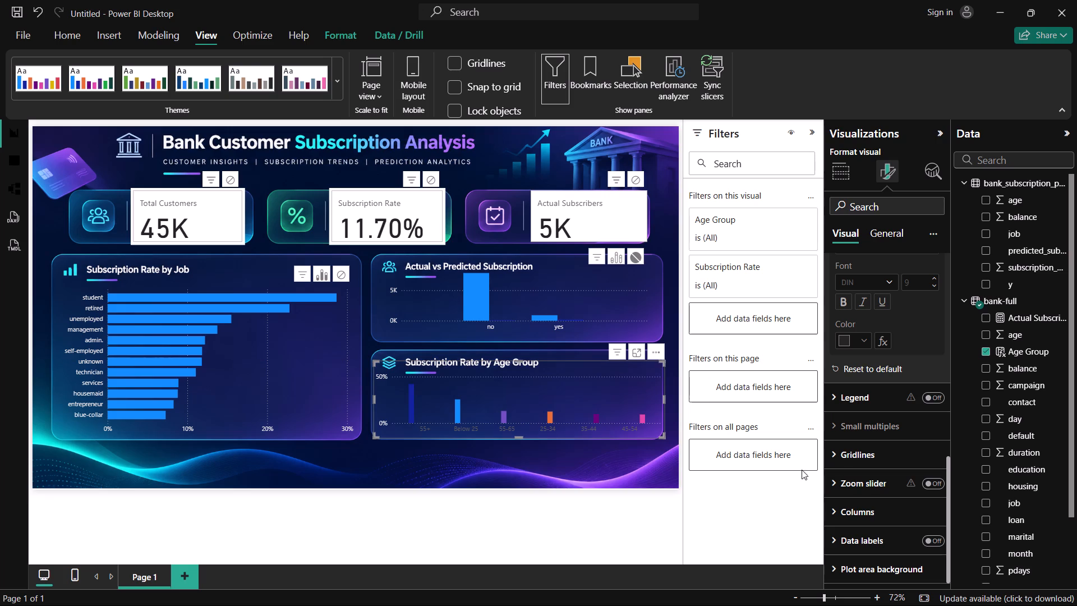
Look through the Age Group chart's effects, Y-axis, legend and gridlines options for the setting that controls its dark category labels.
{"action": "left_click", "coordinate": [885, 238]}
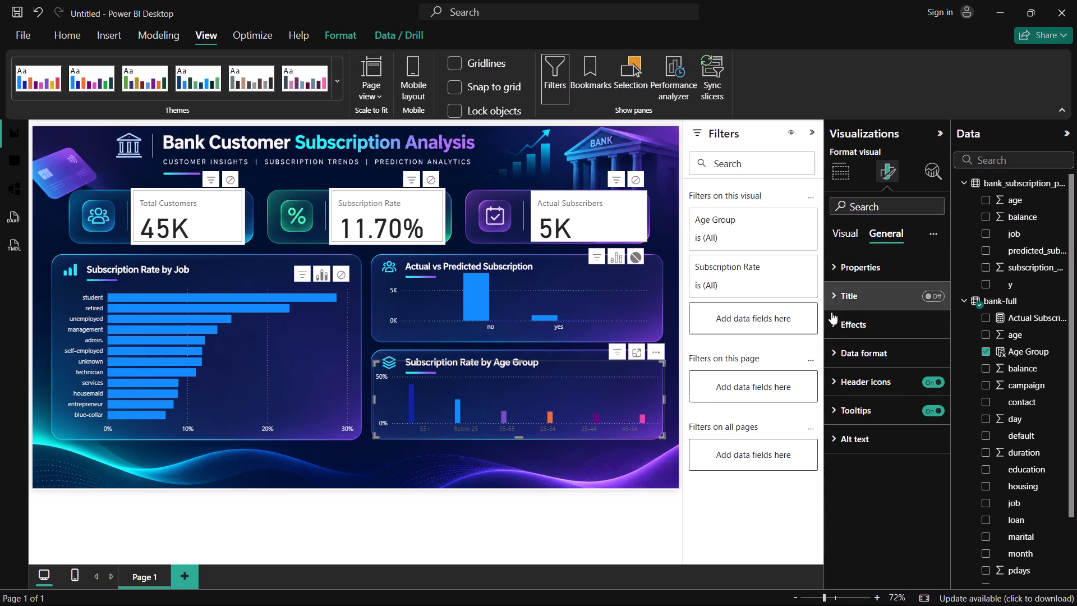
{"action": "left_click", "coordinate": [831, 331]}
{"action": "scroll", "coordinate": [883, 436], "scroll_direction": "down", "scroll_amount": 2}
{"action": "scroll", "coordinate": [870, 357], "scroll_direction": "up", "scroll_amount": 1}
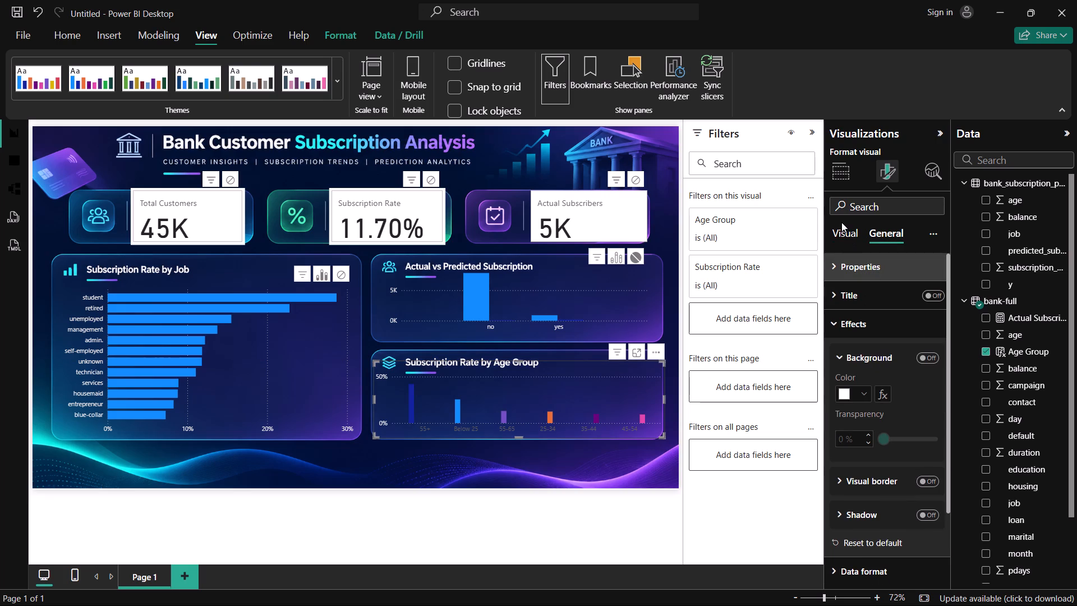
{"action": "left_click", "coordinate": [841, 222]}
{"action": "left_click", "coordinate": [843, 228]}
{"action": "scroll", "coordinate": [900, 379], "scroll_direction": "down", "scroll_amount": 2}
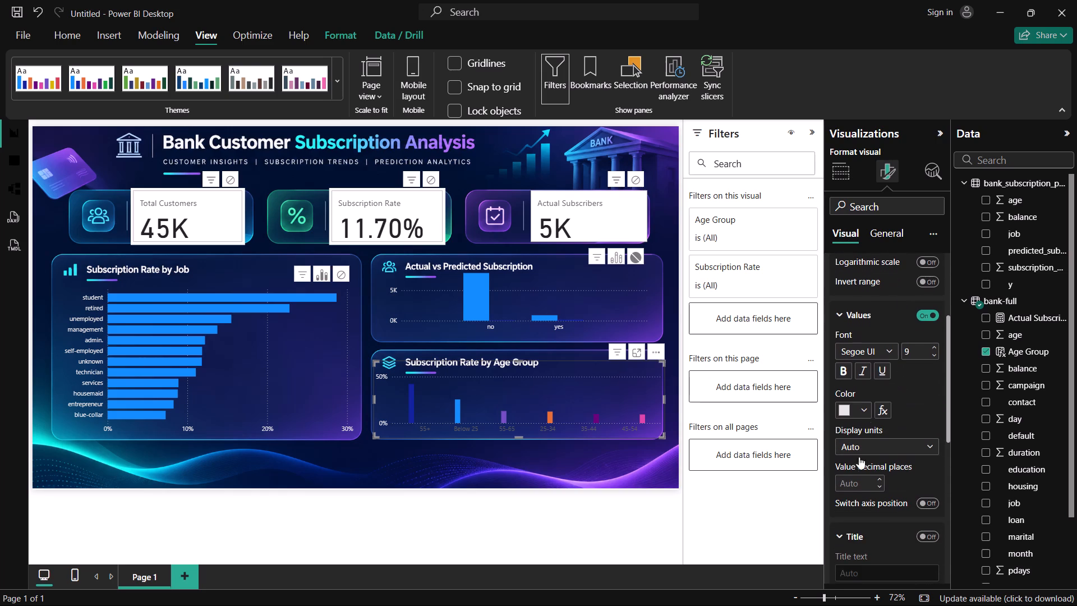
{"action": "scroll", "coordinate": [862, 467], "scroll_direction": "down", "scroll_amount": 3}
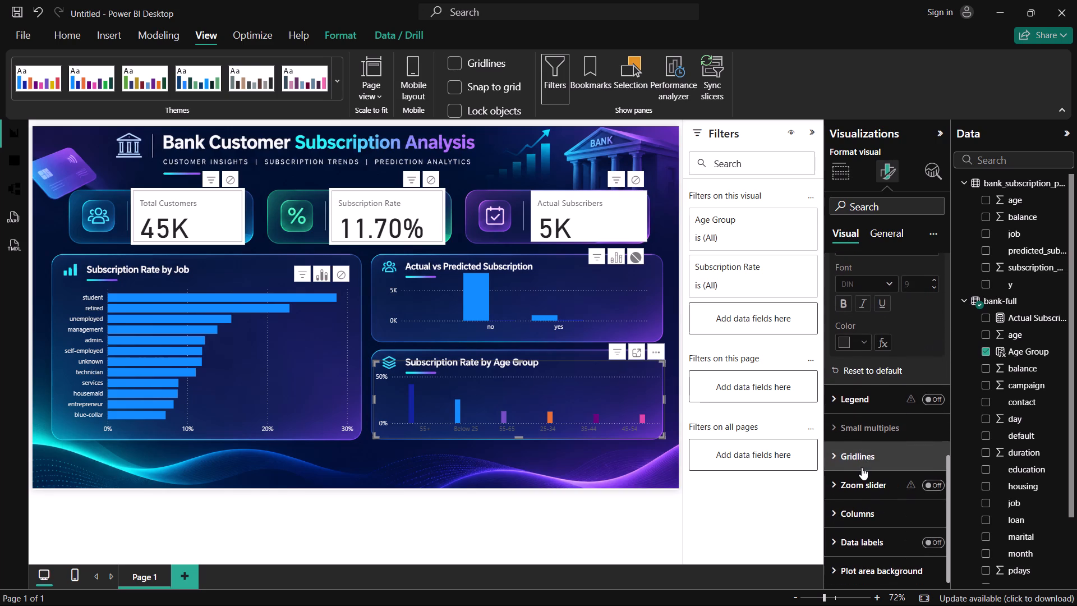
{"action": "scroll", "coordinate": [847, 416], "scroll_direction": "up", "scroll_amount": 3}
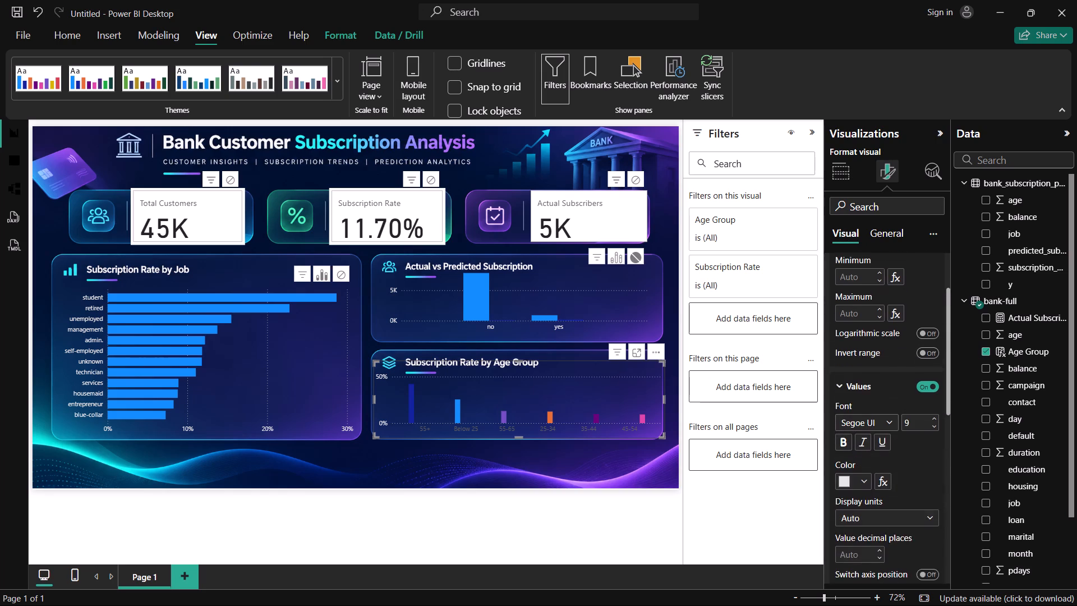
{"action": "scroll", "coordinate": [847, 416], "scroll_direction": "up", "scroll_amount": 2}
{"action": "scroll", "coordinate": [847, 416], "scroll_direction": "down", "scroll_amount": 2}
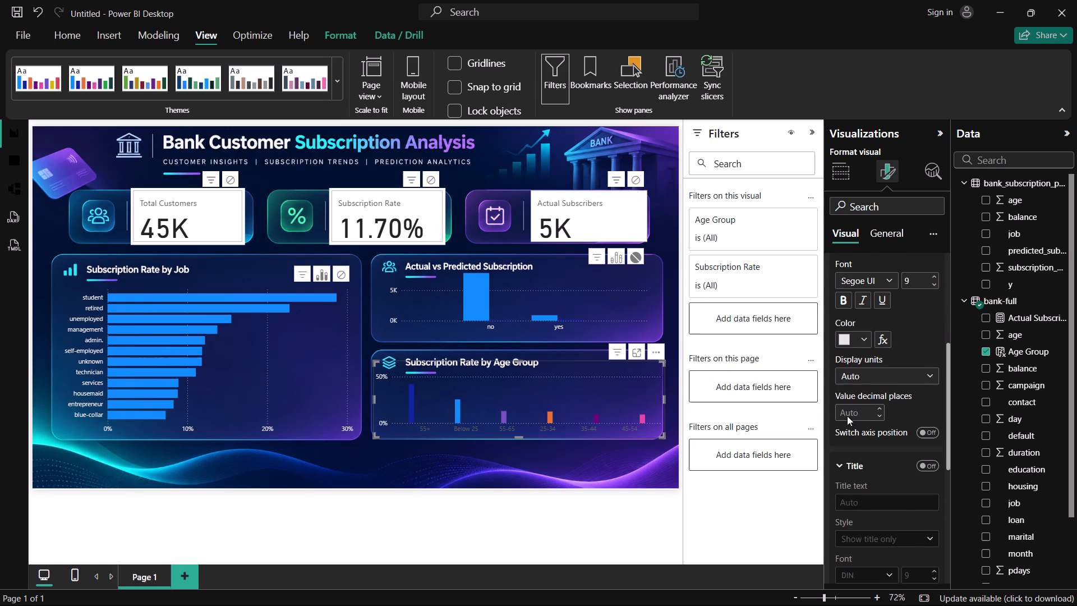
{"action": "scroll", "coordinate": [847, 416], "scroll_direction": "up", "scroll_amount": 5}
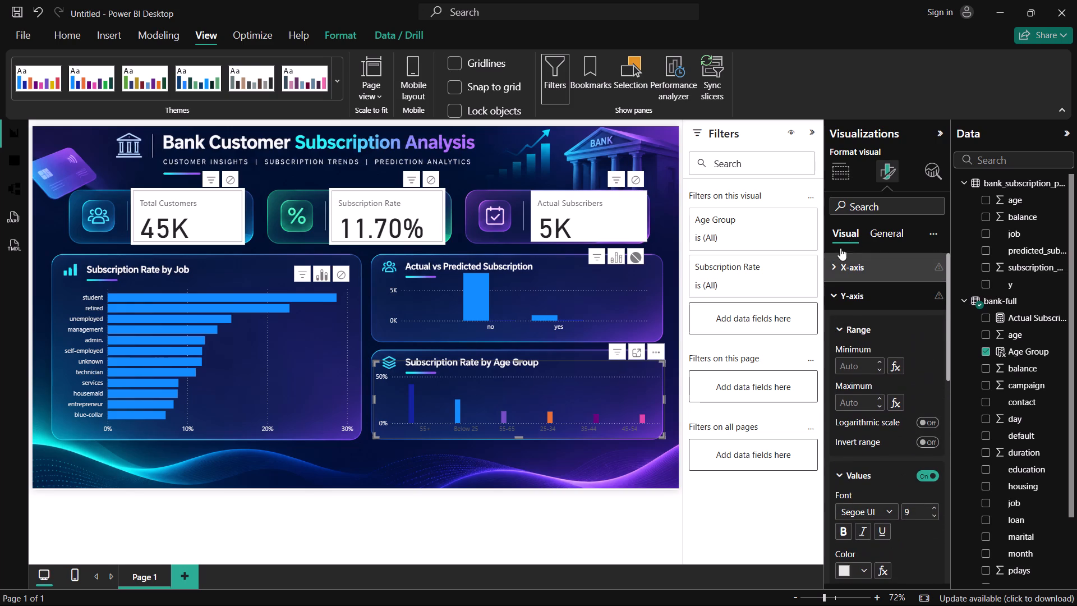
Set the Age Group chart's X-axis values colour to the same light shade as its Y-axis values.
{"action": "left_click", "coordinate": [832, 268]}
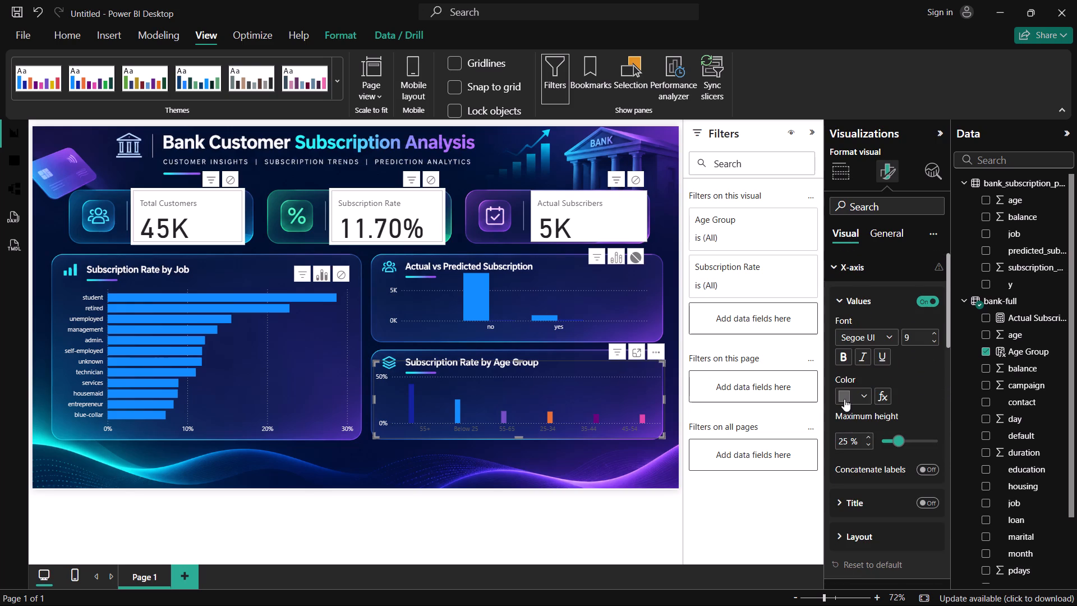
{"action": "left_click", "coordinate": [844, 399]}
{"action": "left_click", "coordinate": [851, 330]}
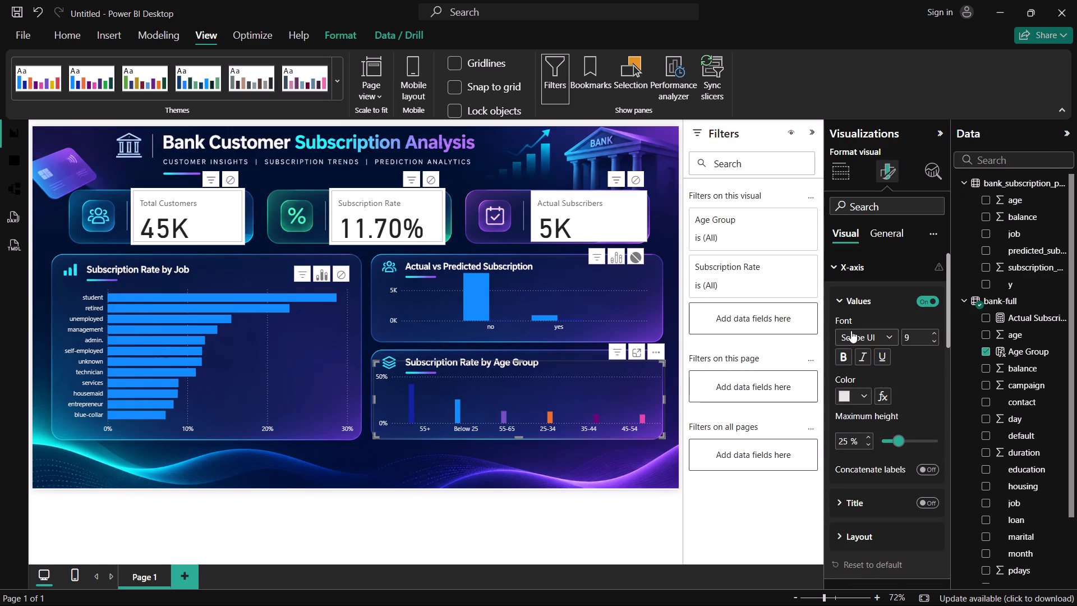
{"action": "left_click", "coordinate": [613, 474]}
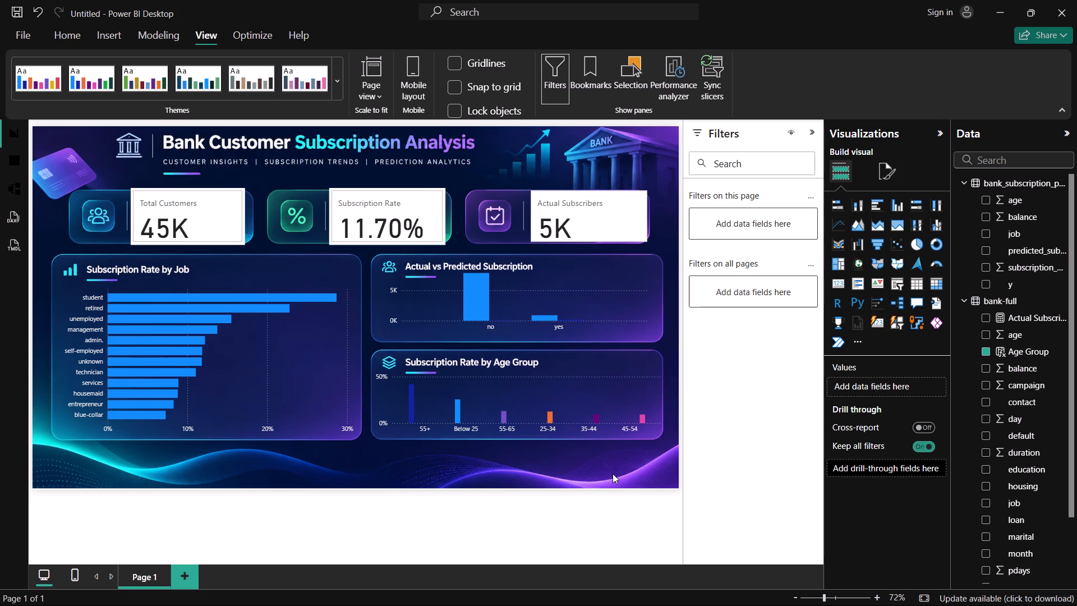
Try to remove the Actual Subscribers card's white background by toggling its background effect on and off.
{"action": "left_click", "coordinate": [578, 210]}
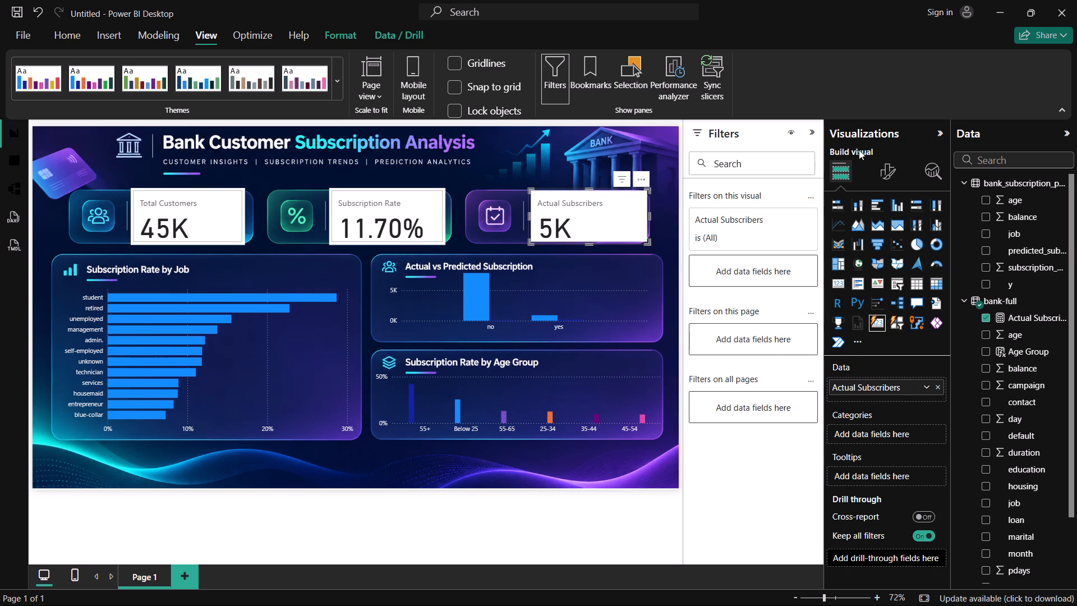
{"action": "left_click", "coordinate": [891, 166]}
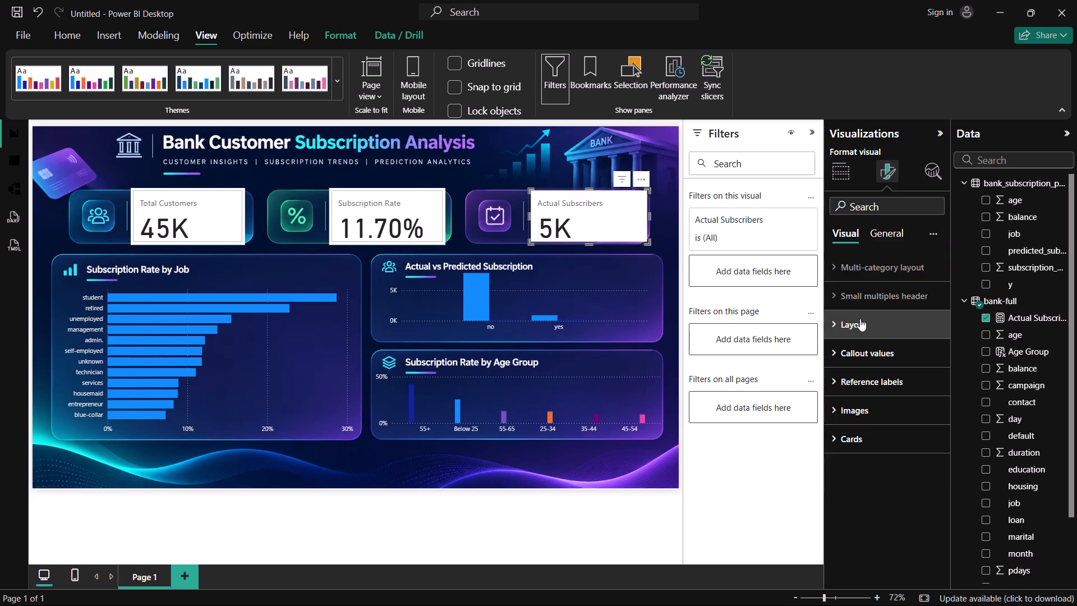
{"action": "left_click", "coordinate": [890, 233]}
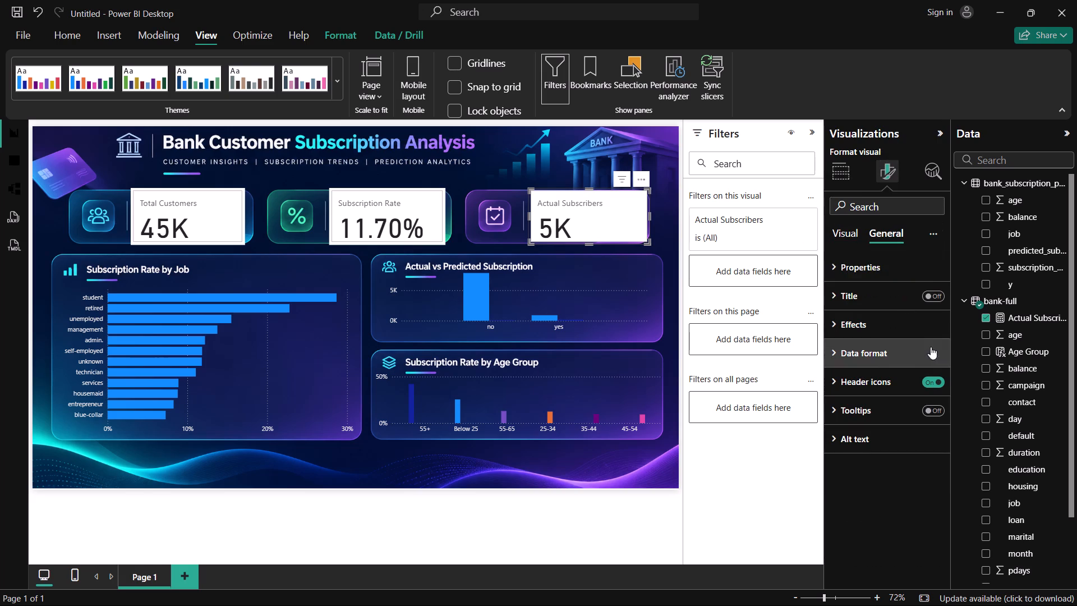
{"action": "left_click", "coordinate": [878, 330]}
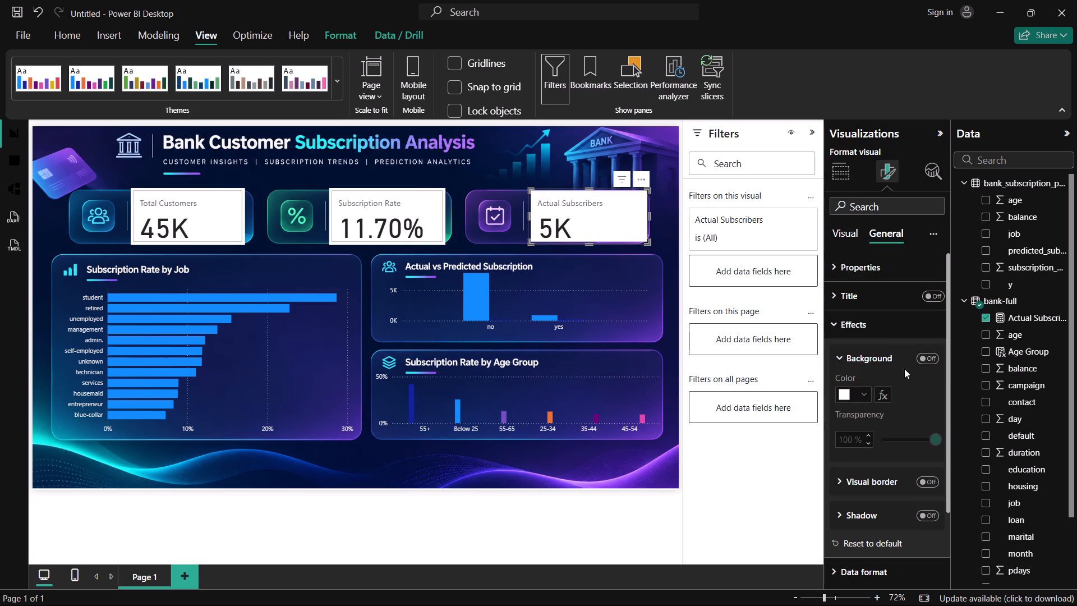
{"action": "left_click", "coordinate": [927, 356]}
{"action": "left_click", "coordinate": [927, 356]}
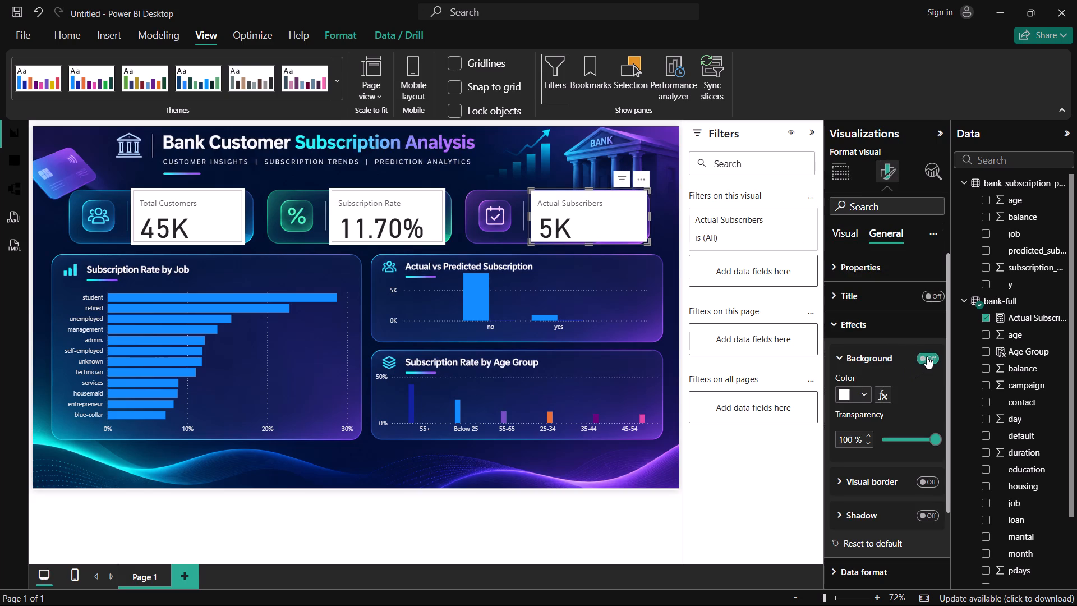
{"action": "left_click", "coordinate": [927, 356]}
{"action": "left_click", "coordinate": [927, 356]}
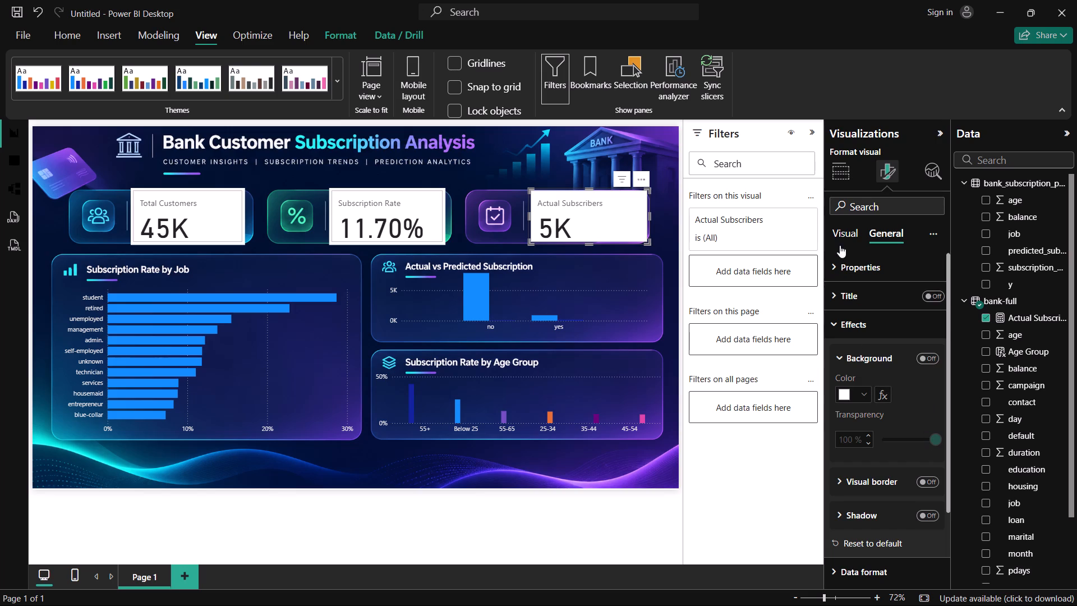
Convert the Actual Subscribers visual to the Card type and position it beneath the title in its holder.
{"action": "left_click", "coordinate": [629, 203]}
{"action": "left_click", "coordinate": [843, 176]}
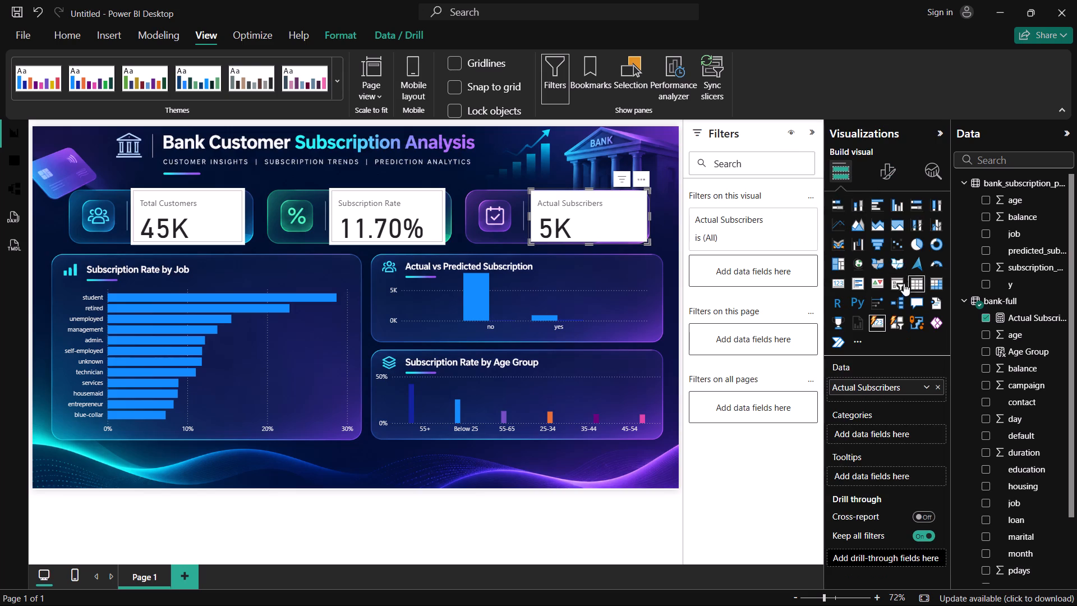
{"action": "left_click", "coordinate": [844, 282]}
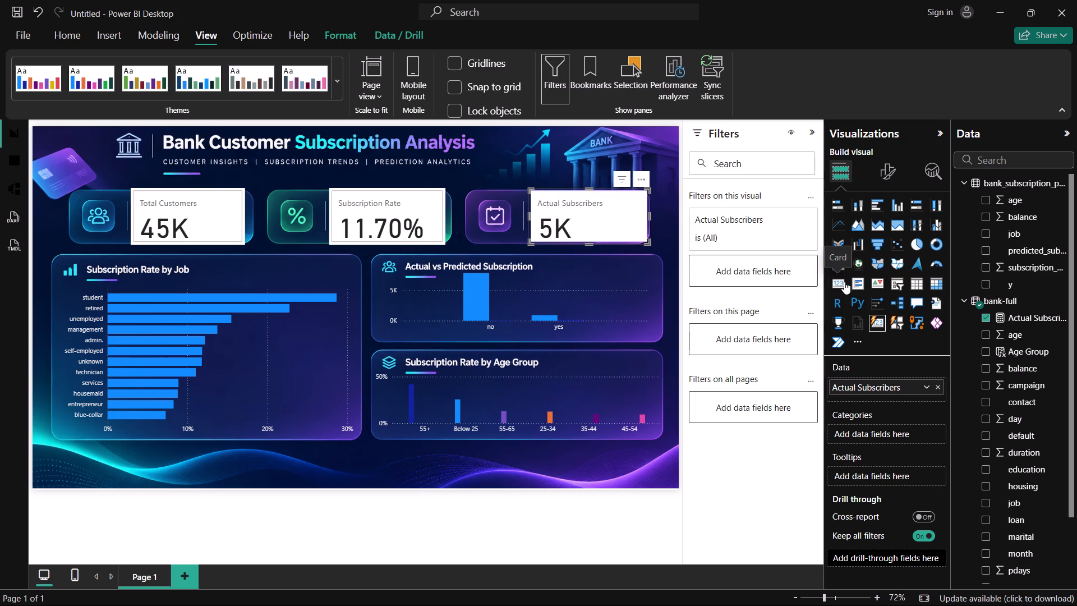
{"action": "left_click_drag", "start_coordinate": [617, 203], "coordinate": [618, 222]}
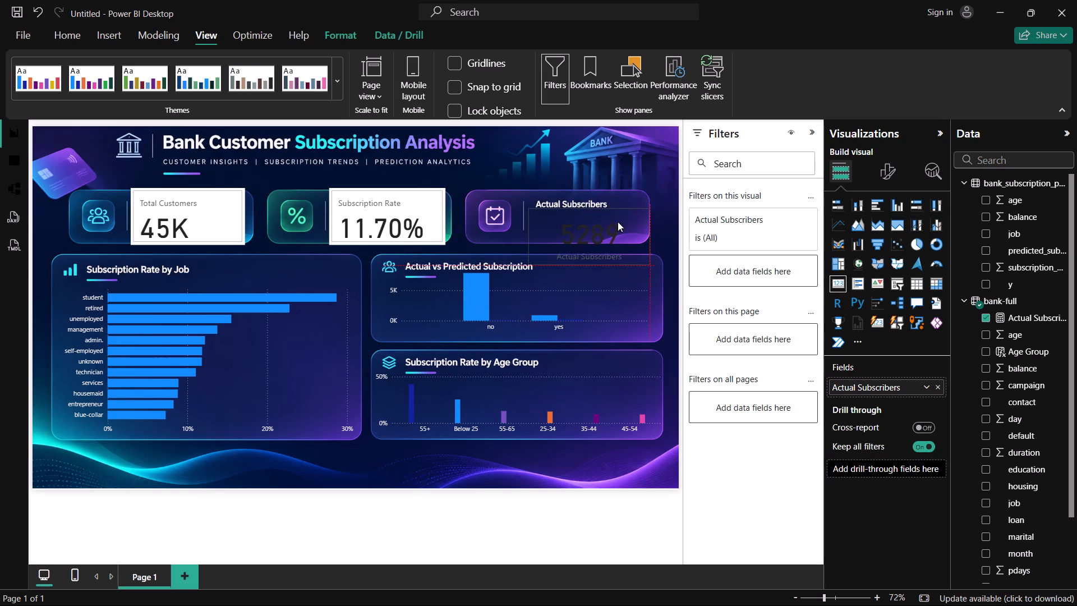
{"action": "left_click_drag", "start_coordinate": [618, 222], "coordinate": [605, 212]}
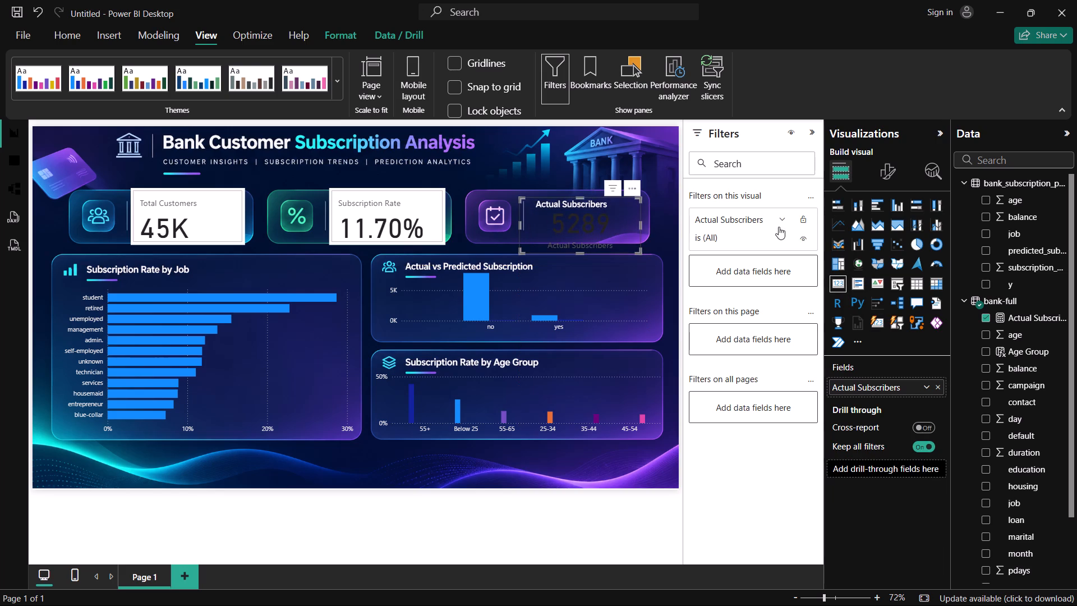
Set the Actual Subscribers card's callout value colour to the light shade used for the charts' axis values.
{"action": "left_click", "coordinate": [892, 167]}
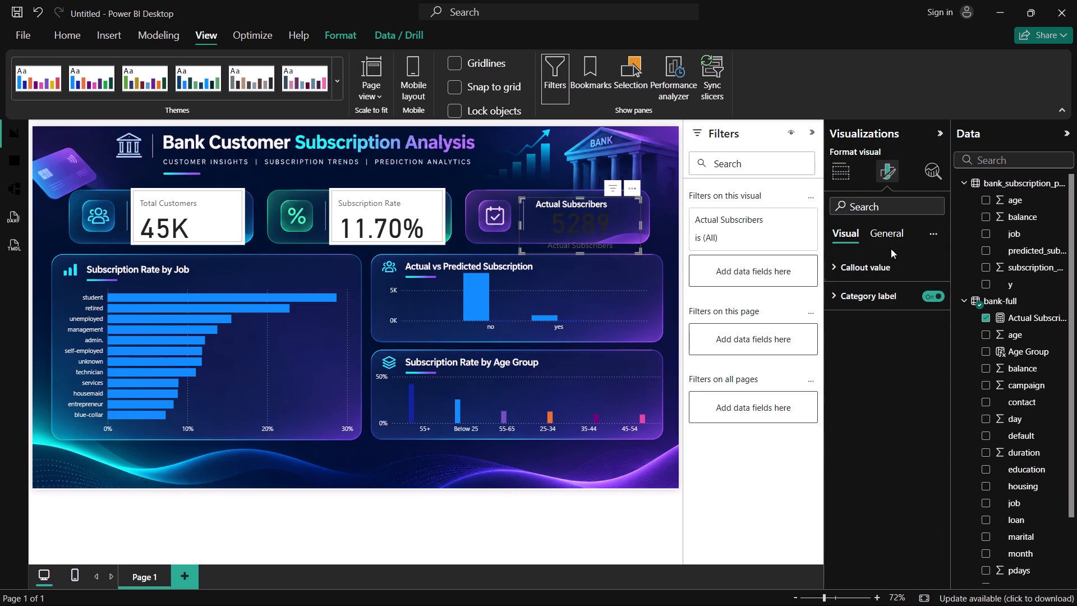
{"action": "left_click", "coordinate": [882, 240]}
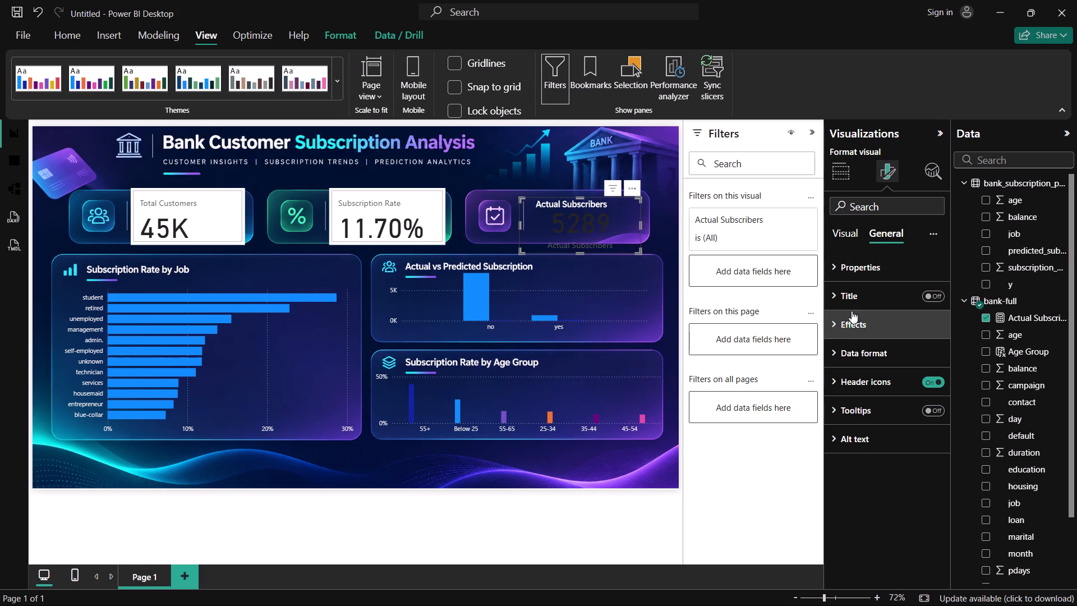
{"action": "left_click", "coordinate": [839, 317]}
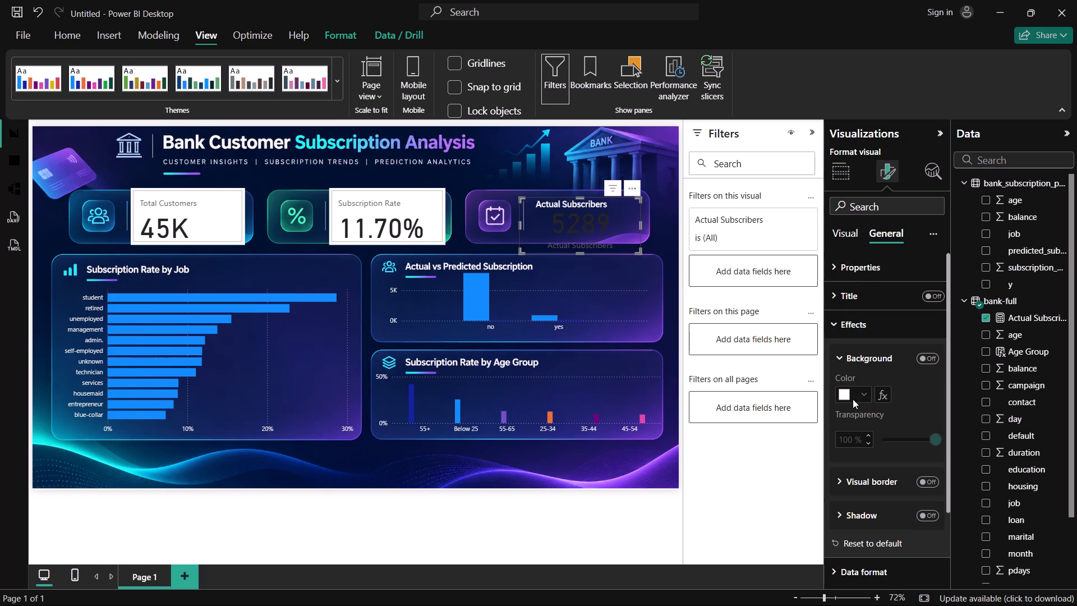
{"action": "left_click", "coordinate": [835, 322]}
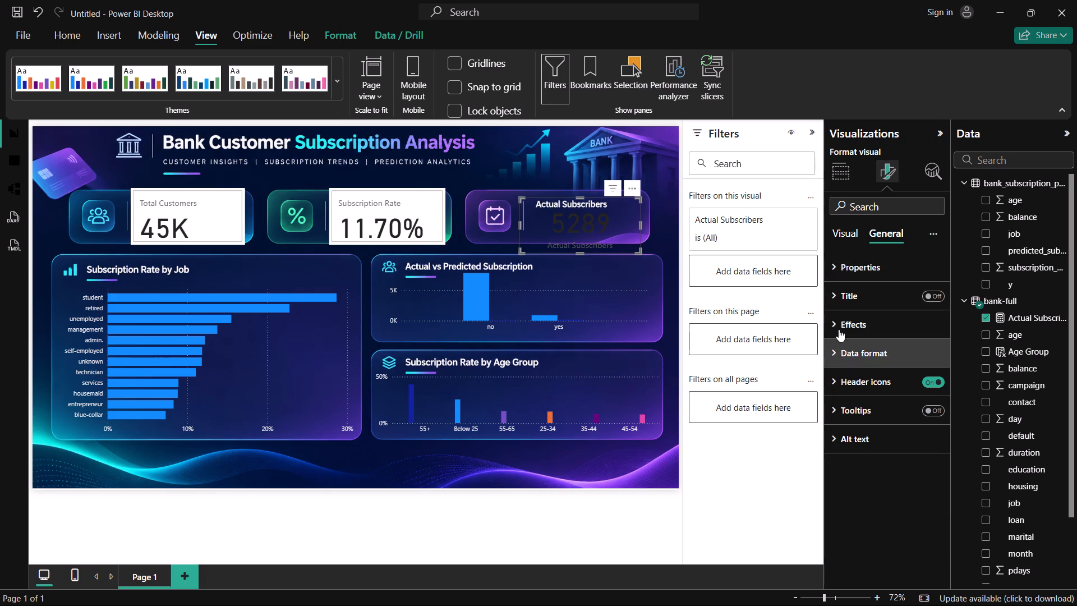
{"action": "left_click", "coordinate": [846, 233]}
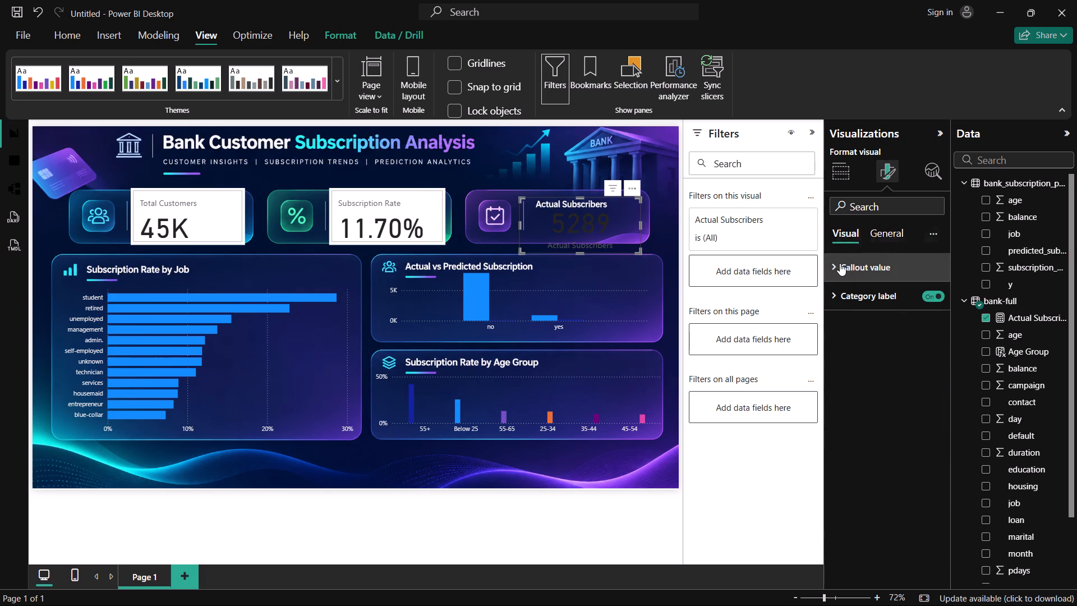
{"action": "left_click", "coordinate": [840, 263]}
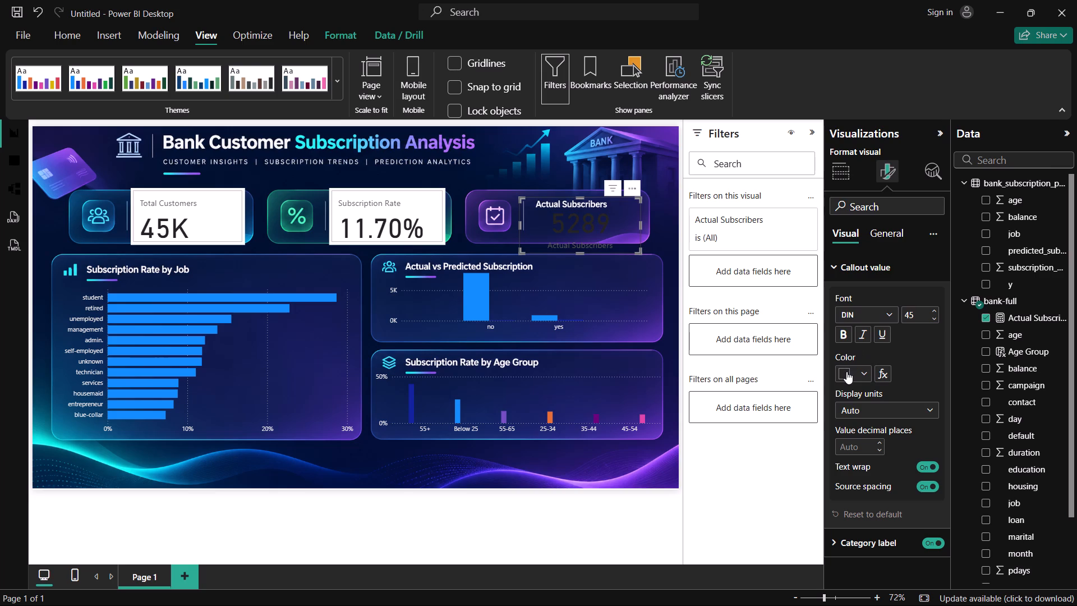
{"action": "left_click", "coordinate": [846, 371]}
{"action": "left_click", "coordinate": [853, 308]}
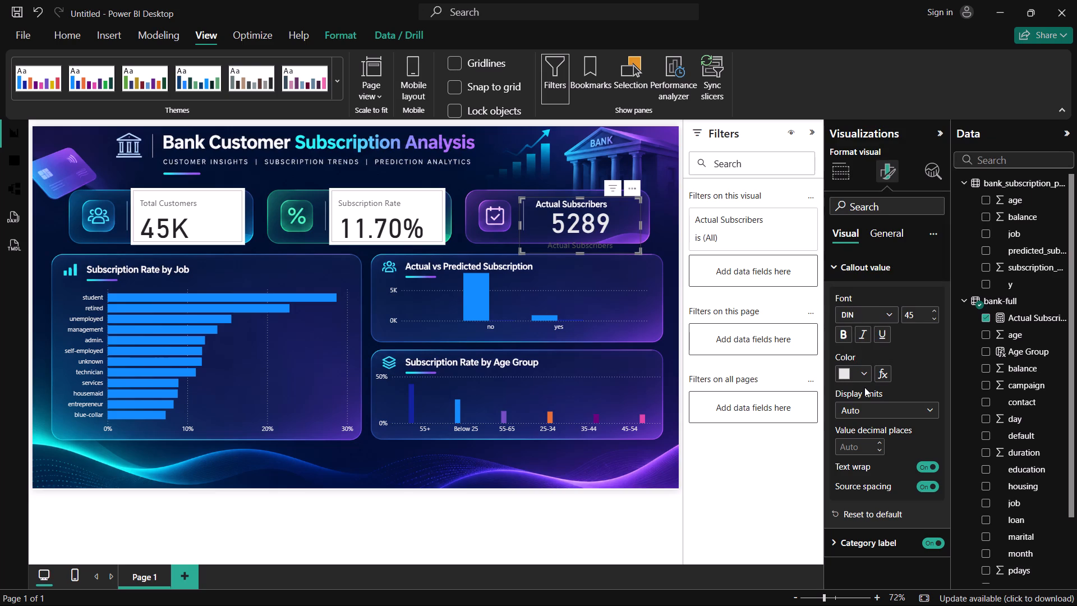
Turn off the Actual Subscribers card's category label and deselect the card.
{"action": "scroll", "coordinate": [864, 387], "scroll_direction": "down", "scroll_amount": 1}
{"action": "left_click", "coordinate": [929, 541]}
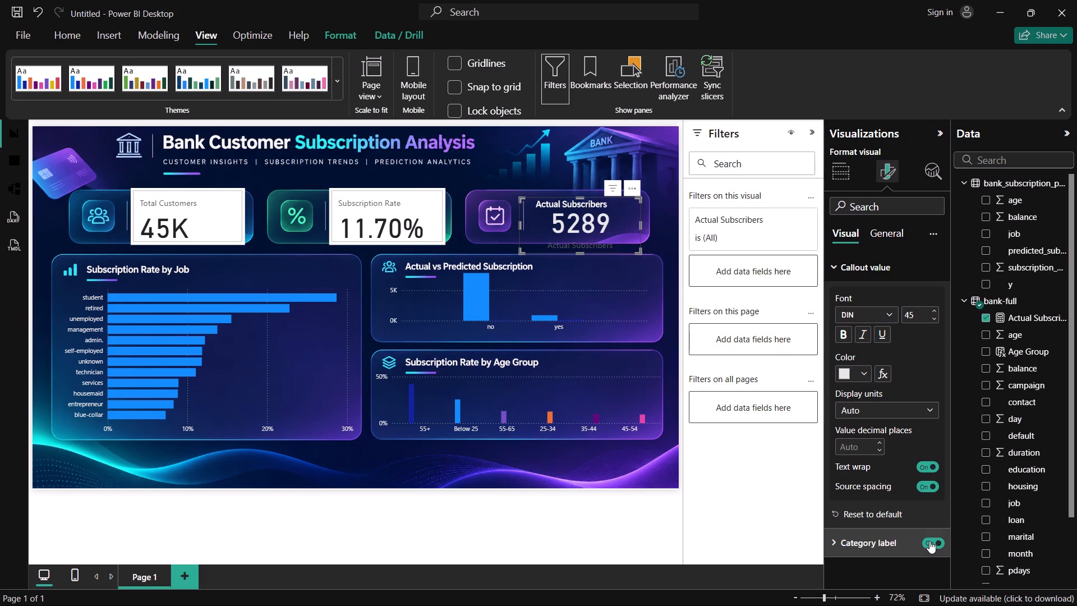
{"action": "left_click", "coordinate": [642, 244]}
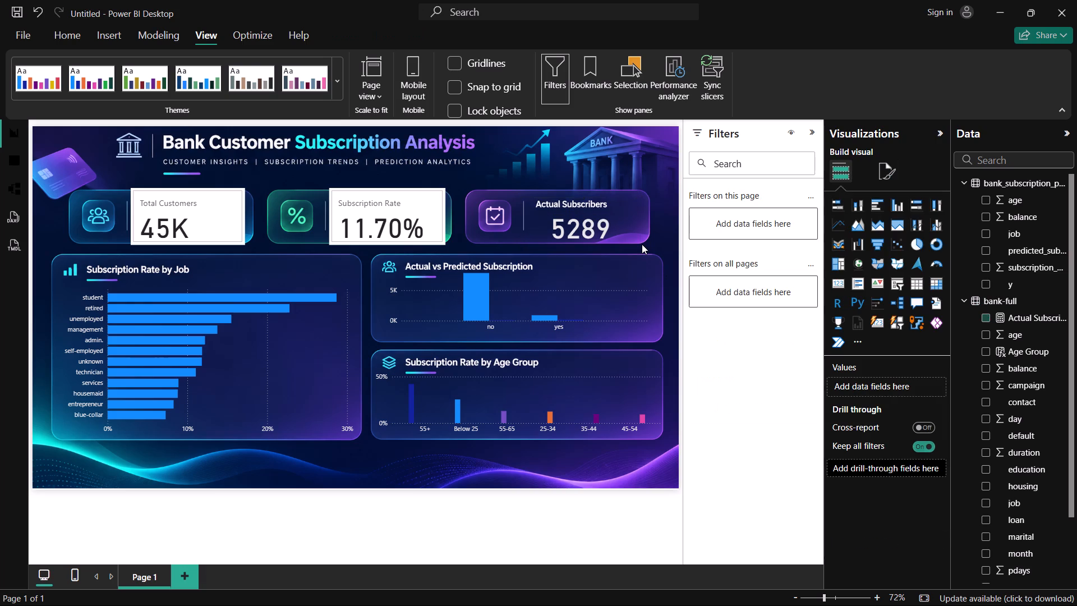
Reposition the Actual Subscribers card so its value sits centred beneath the title in its holder, and deselect it.
{"action": "left_click", "coordinate": [629, 237]}
{"action": "left_click_drag", "start_coordinate": [629, 237], "coordinate": [622, 233]}
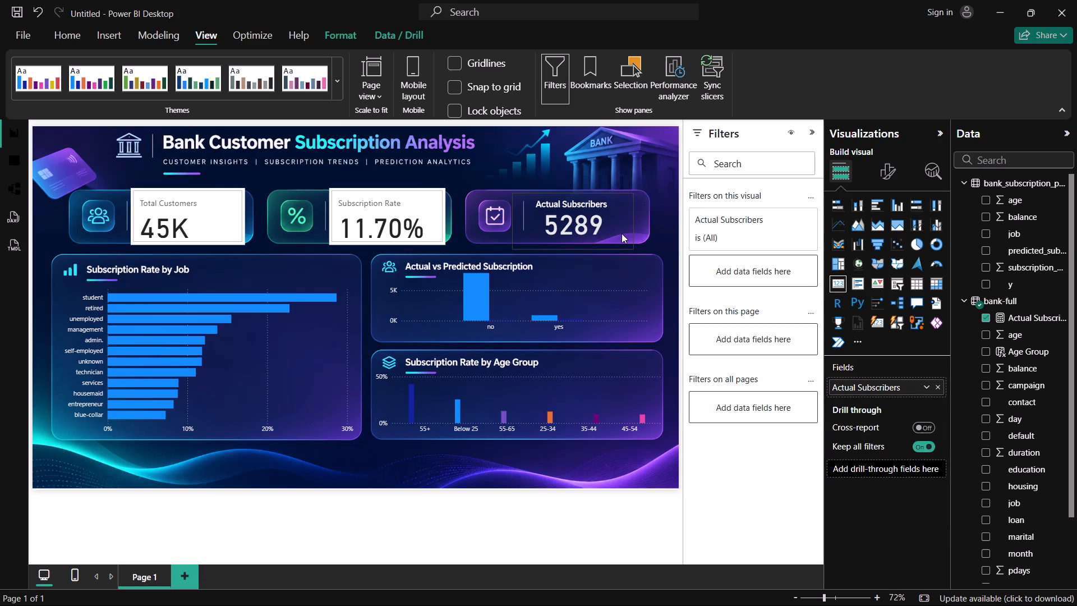
{"action": "left_click_drag", "start_coordinate": [622, 233], "coordinate": [622, 232]}
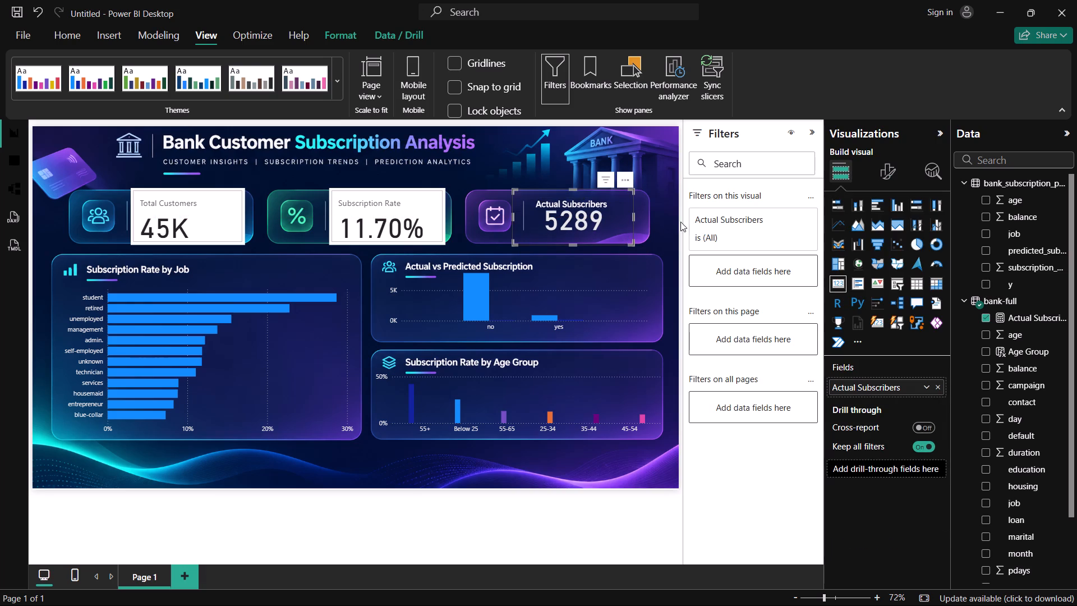
{"action": "left_click", "coordinate": [665, 222]}
{"action": "left_click_drag", "start_coordinate": [599, 211], "coordinate": [600, 215]}
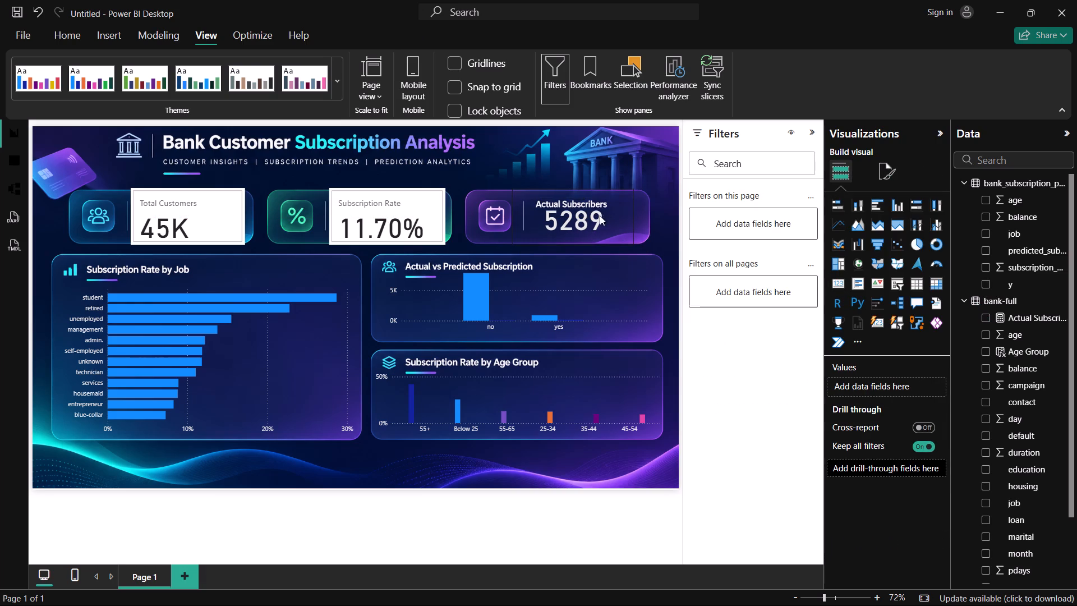
{"action": "left_click_drag", "start_coordinate": [600, 215], "coordinate": [597, 215]}
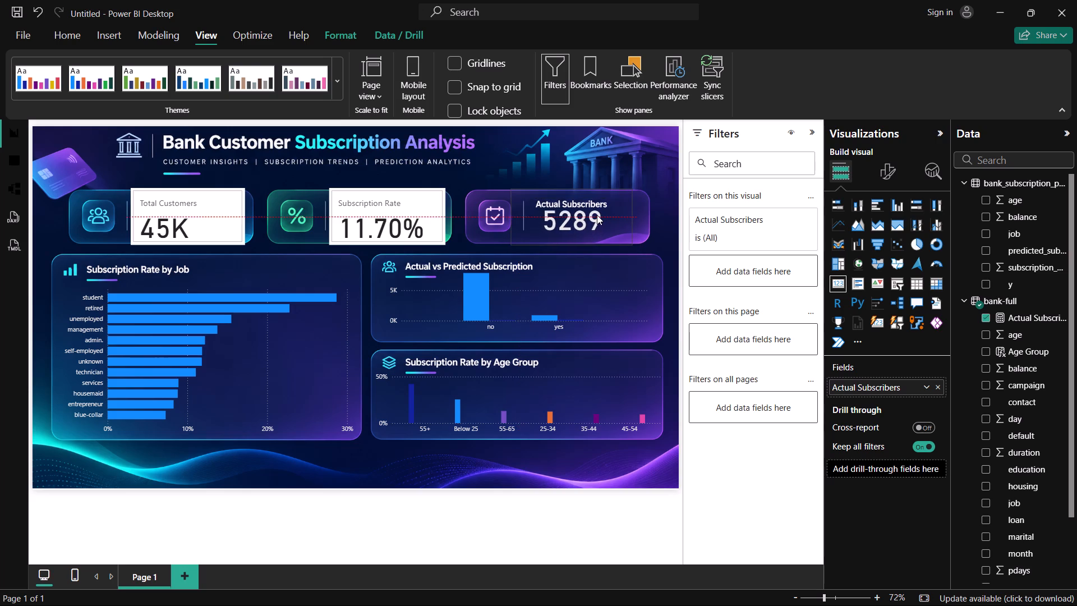
{"action": "left_click_drag", "start_coordinate": [597, 215], "coordinate": [597, 216]}
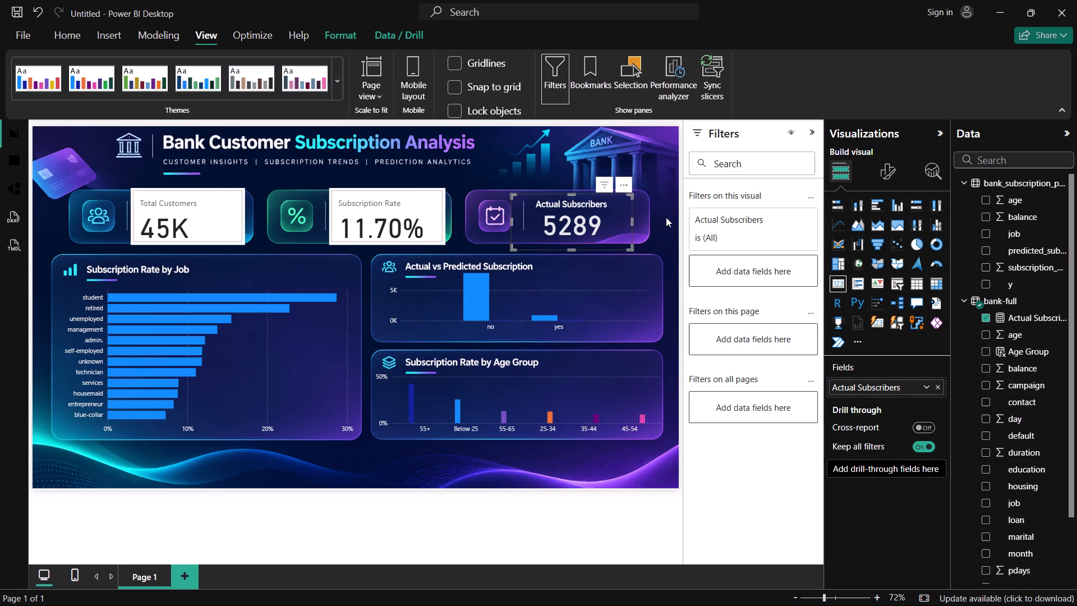
{"action": "left_click", "coordinate": [666, 217]}
Convert the Subscription Rate KPI visual to the Card type and turn off its background.
{"action": "left_click", "coordinate": [411, 211]}
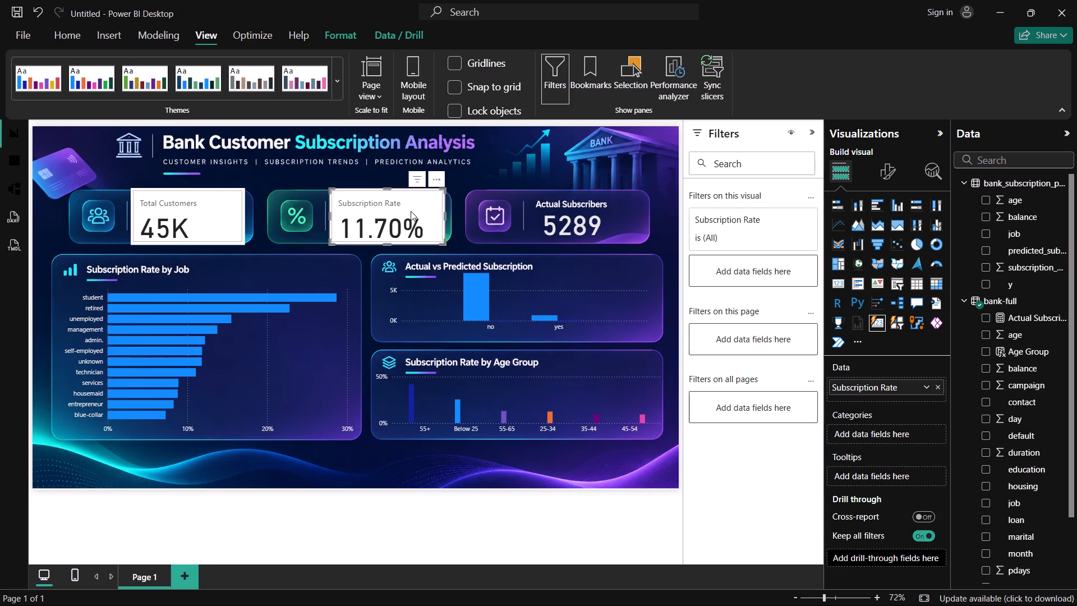
{"action": "left_click", "coordinate": [836, 282]}
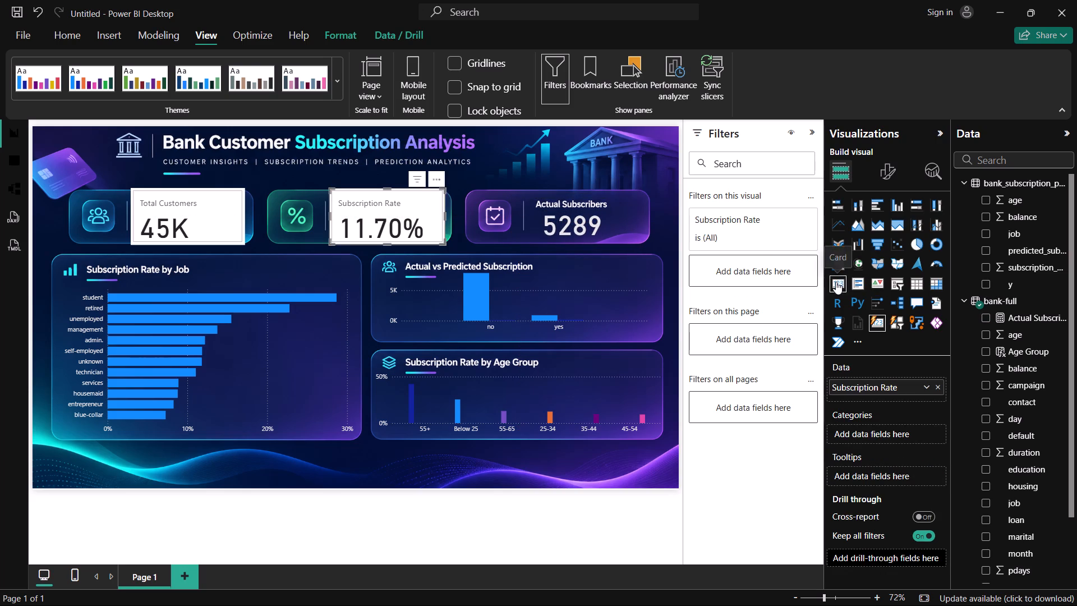
{"action": "left_click", "coordinate": [888, 172]}
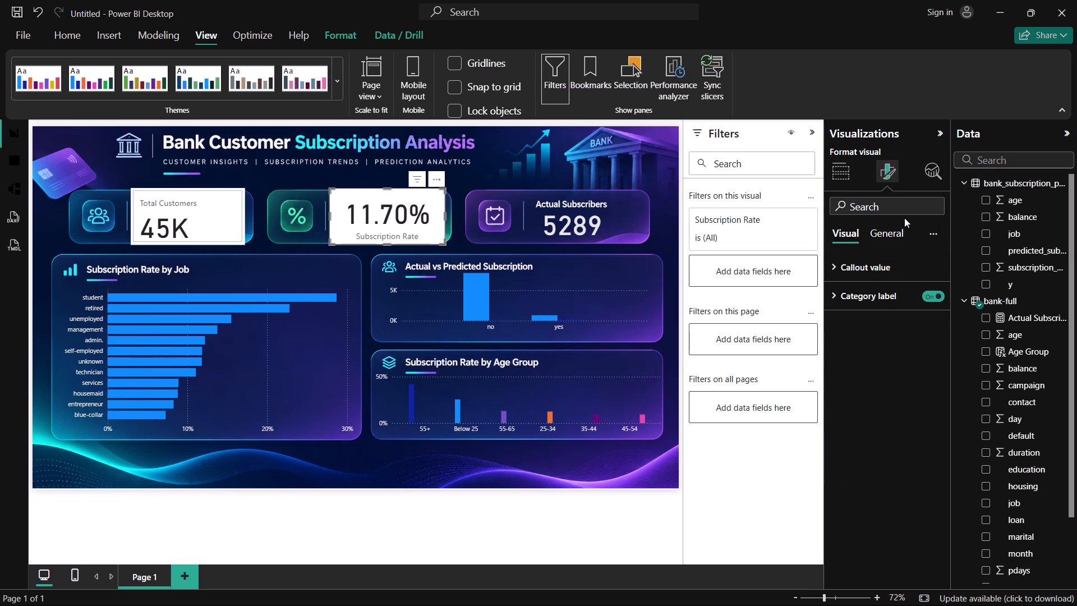
{"action": "left_click", "coordinate": [890, 234]}
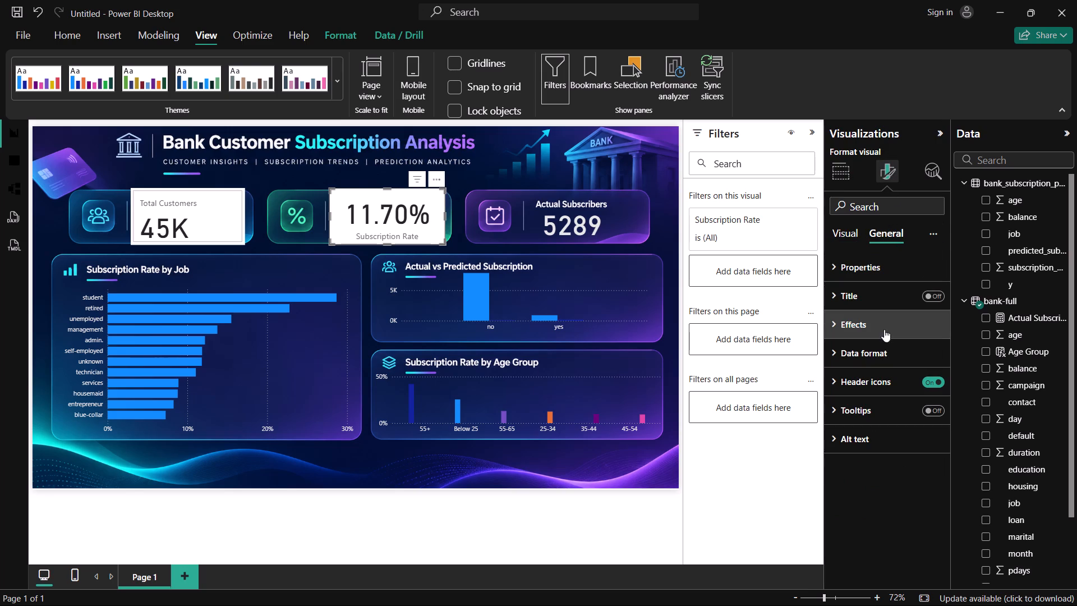
{"action": "left_click", "coordinate": [839, 327]}
{"action": "left_click", "coordinate": [923, 352]}
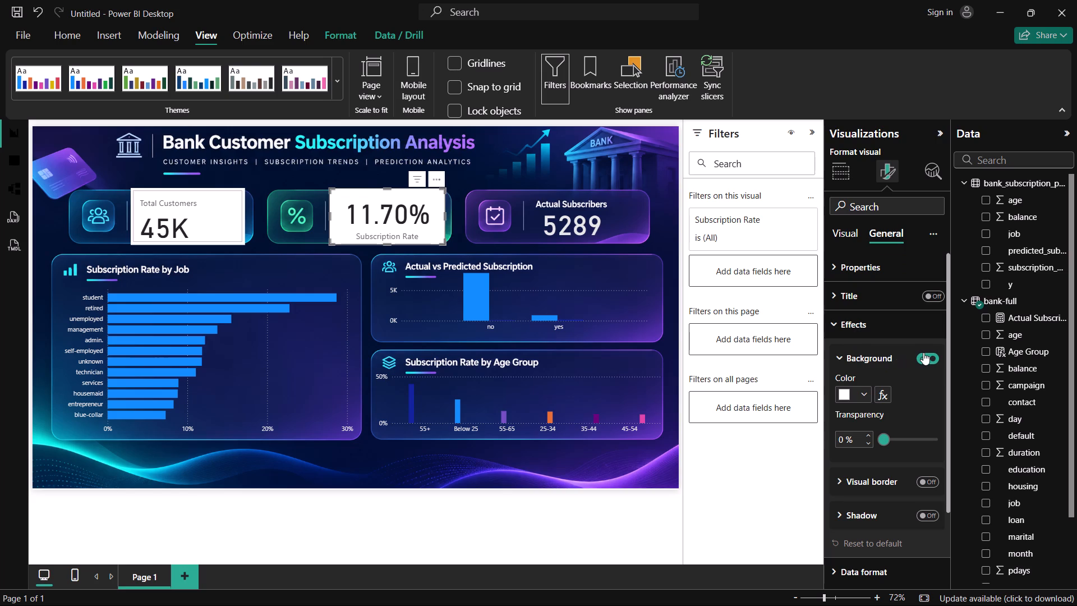
{"action": "left_click", "coordinate": [924, 358]}
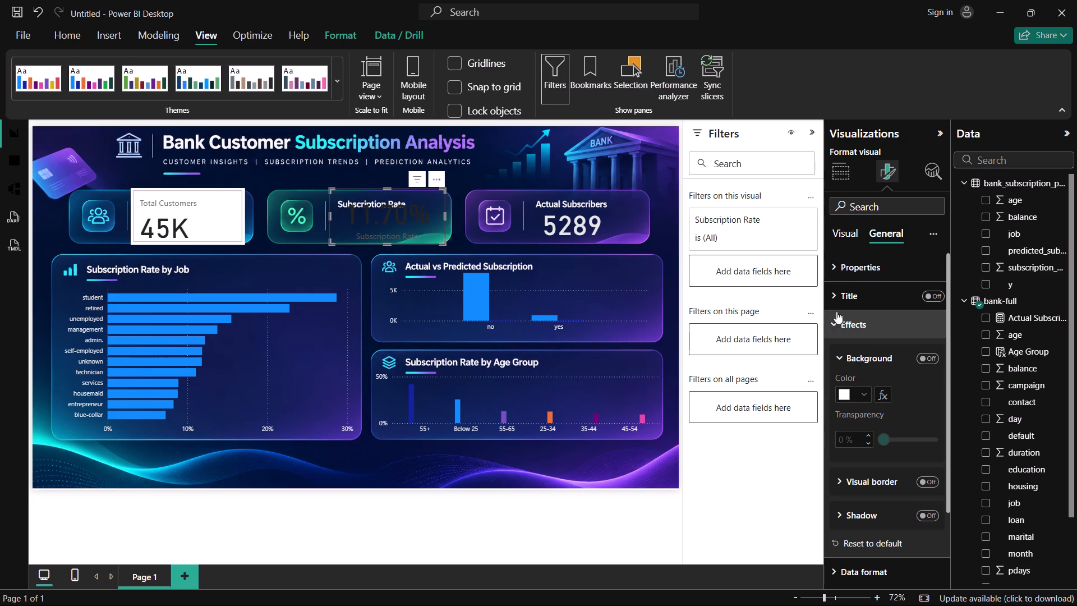
Turn off the Subscription Rate card's category label.
{"action": "left_click", "coordinate": [851, 231]}
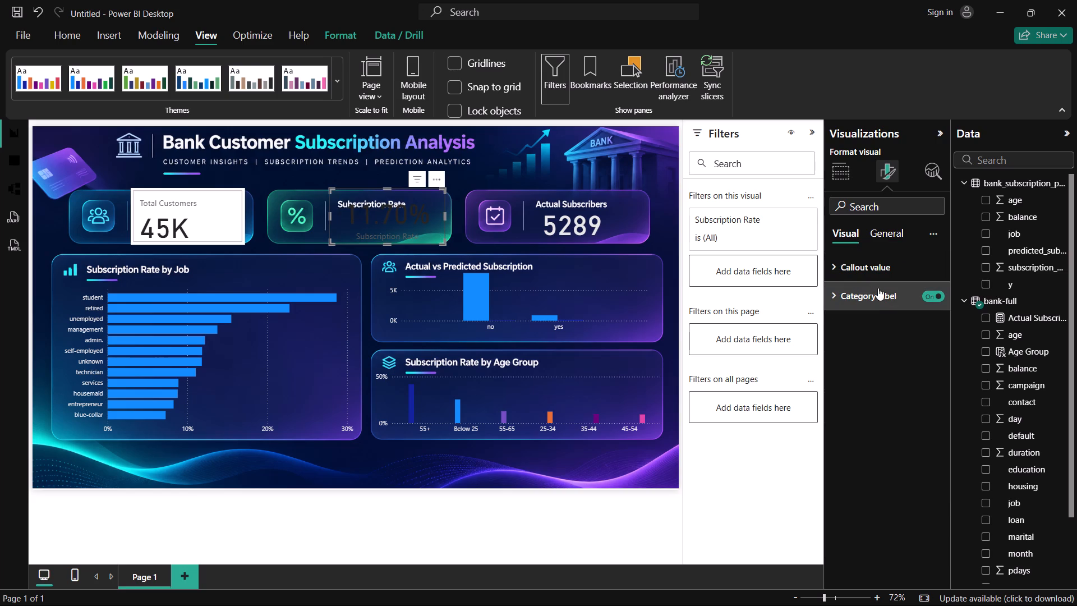
{"action": "left_click", "coordinate": [935, 290]}
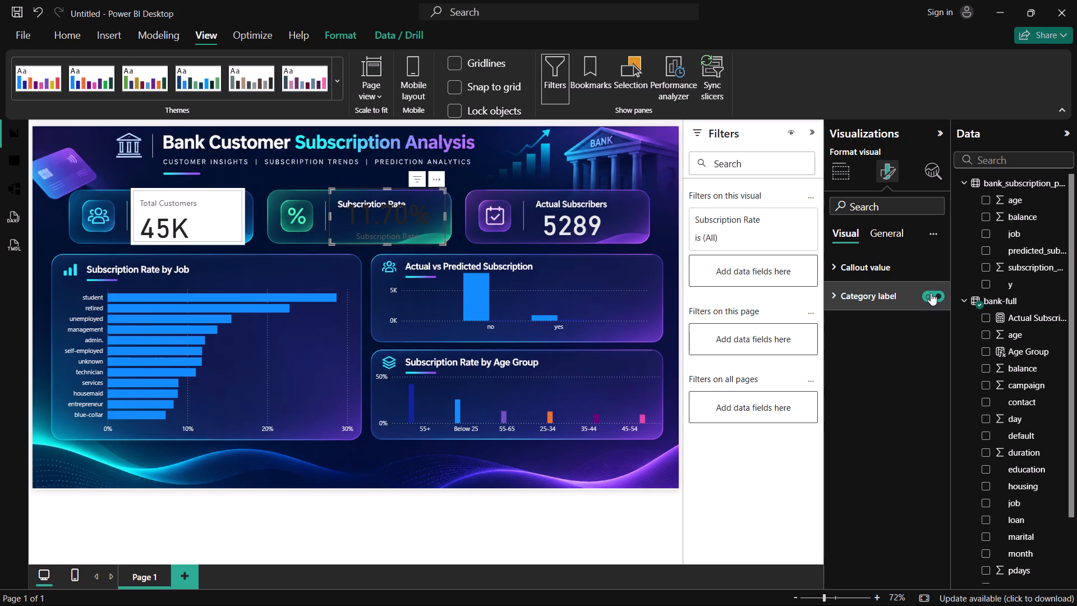
{"action": "left_click", "coordinate": [931, 293]}
Set the Subscription Rate card's callout value colour to the light grey #e6e6e6.
{"action": "left_click", "coordinate": [844, 264]}
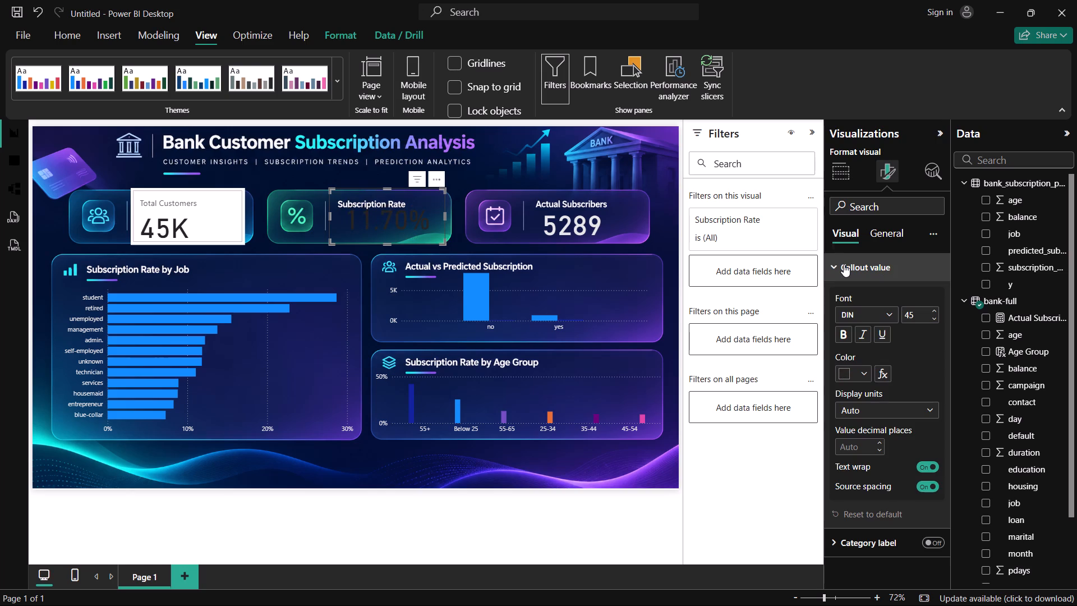
{"action": "left_click", "coordinate": [843, 369]}
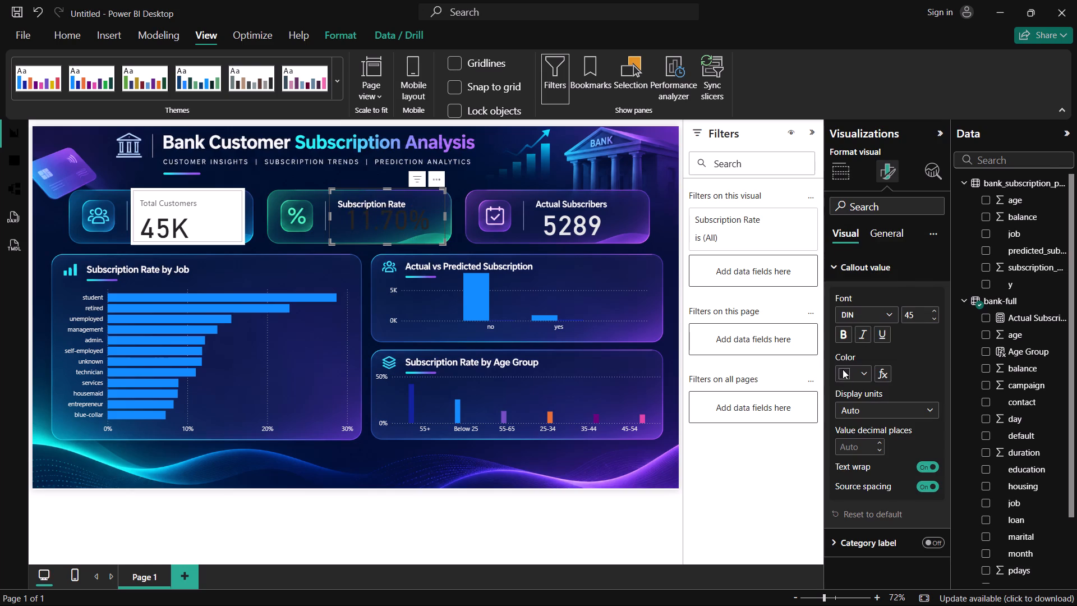
{"action": "left_click", "coordinate": [852, 313]}
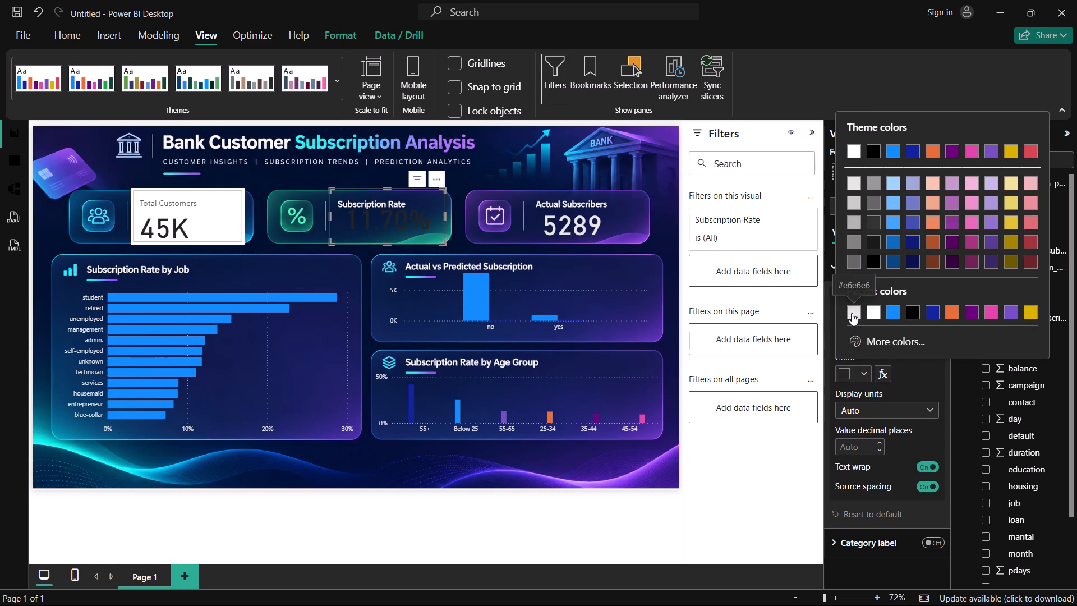
Shrink the Subscription Rate card slightly, position its value beneath the title in its holder, and deselect it.
{"action": "left_click_drag", "start_coordinate": [429, 222], "coordinate": [416, 224]}
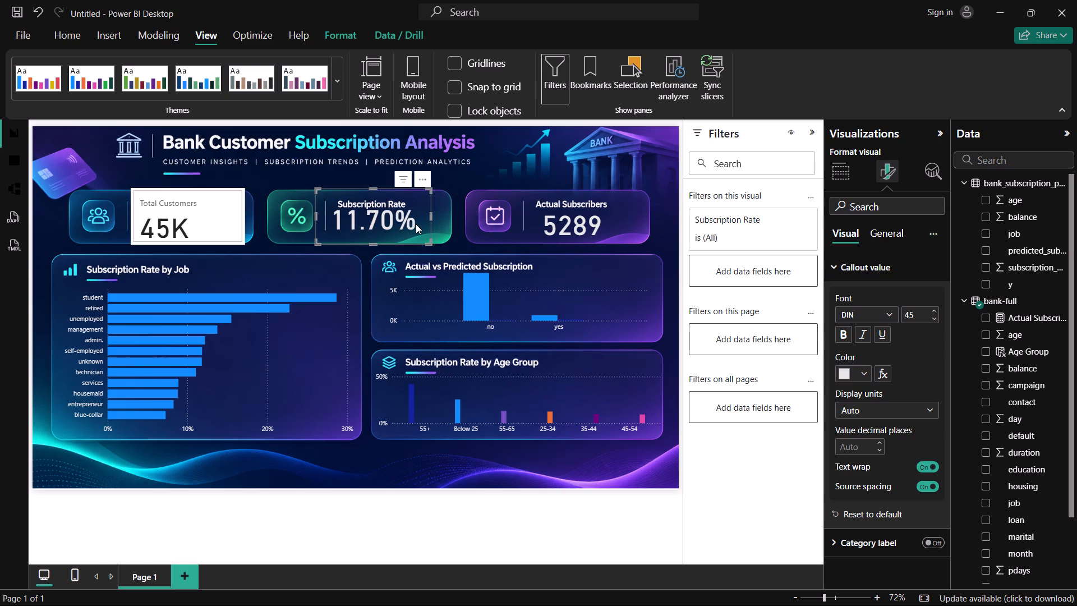
{"action": "left_click_drag", "start_coordinate": [429, 241], "coordinate": [425, 231]}
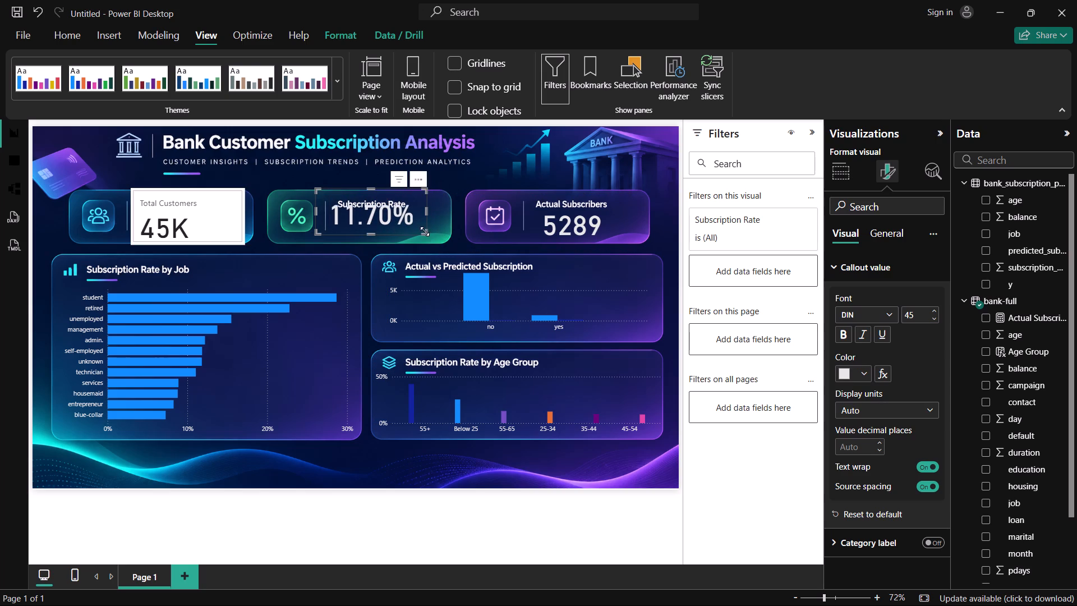
{"action": "left_click_drag", "start_coordinate": [406, 221], "coordinate": [411, 231]}
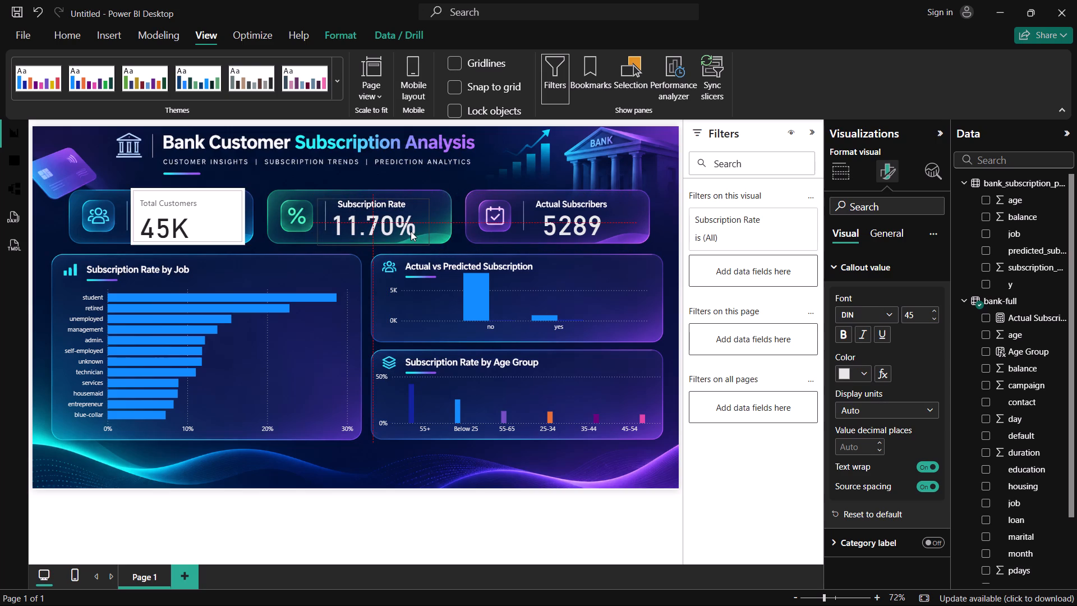
{"action": "left_click_drag", "start_coordinate": [411, 231], "coordinate": [411, 231]}
{"action": "left_click", "coordinate": [454, 190]}
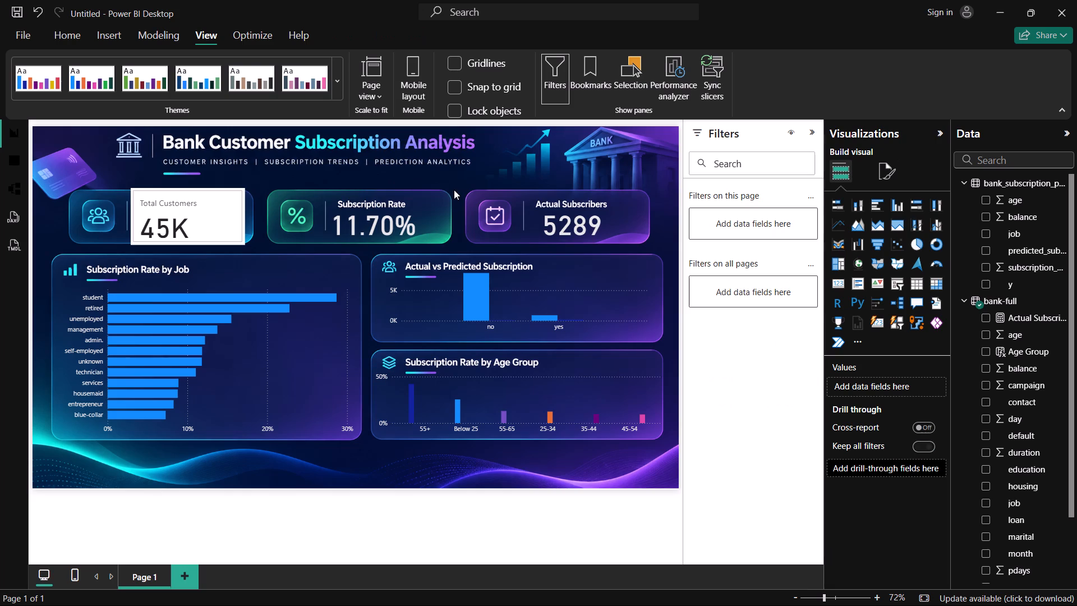
{"action": "left_click", "coordinate": [349, 214]}
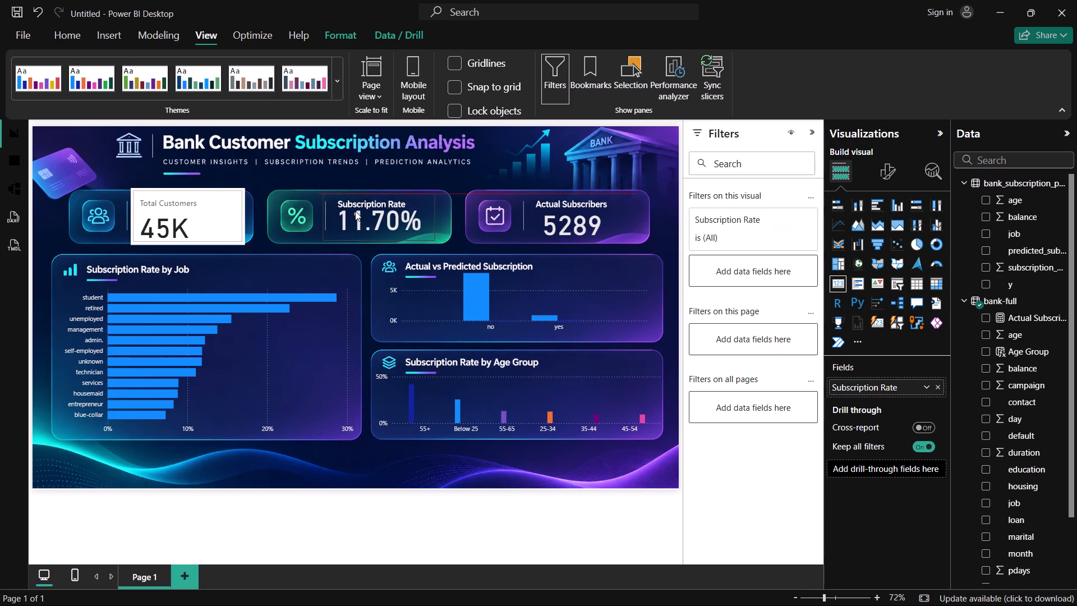
{"action": "left_click", "coordinate": [448, 166]}
Convert the Total Customers KPI visual to the Card type and turn off its category label.
{"action": "left_click", "coordinate": [234, 210]}
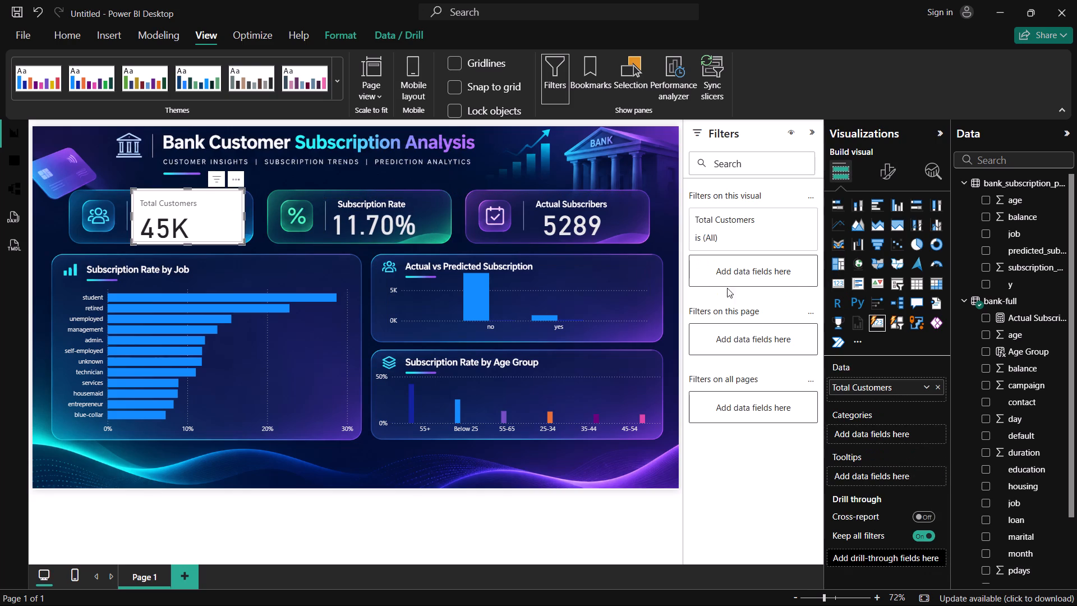
{"action": "left_click", "coordinate": [839, 284]}
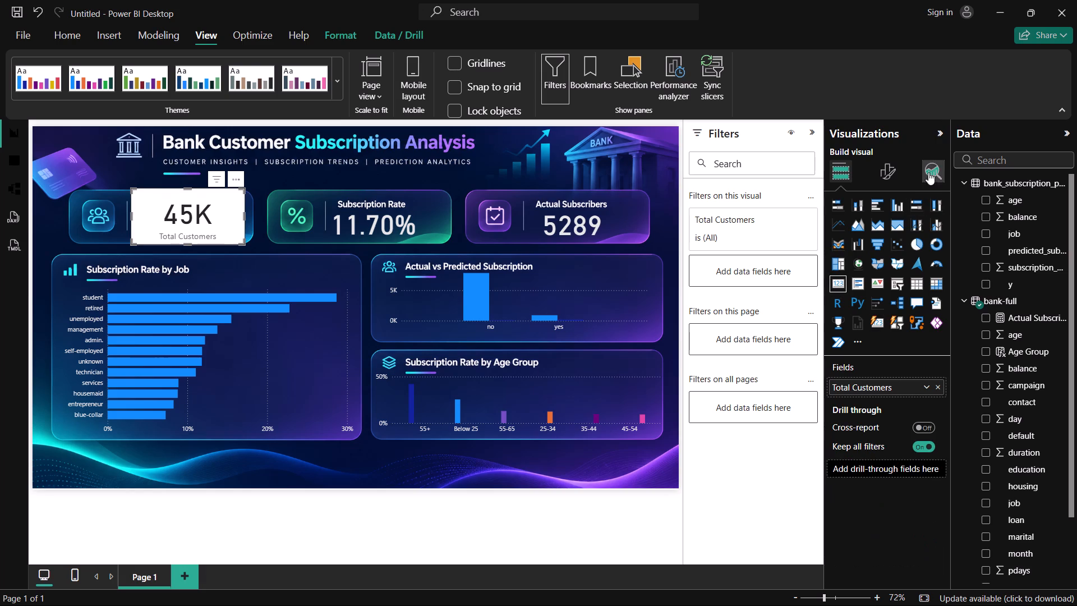
{"action": "left_click", "coordinate": [888, 172]}
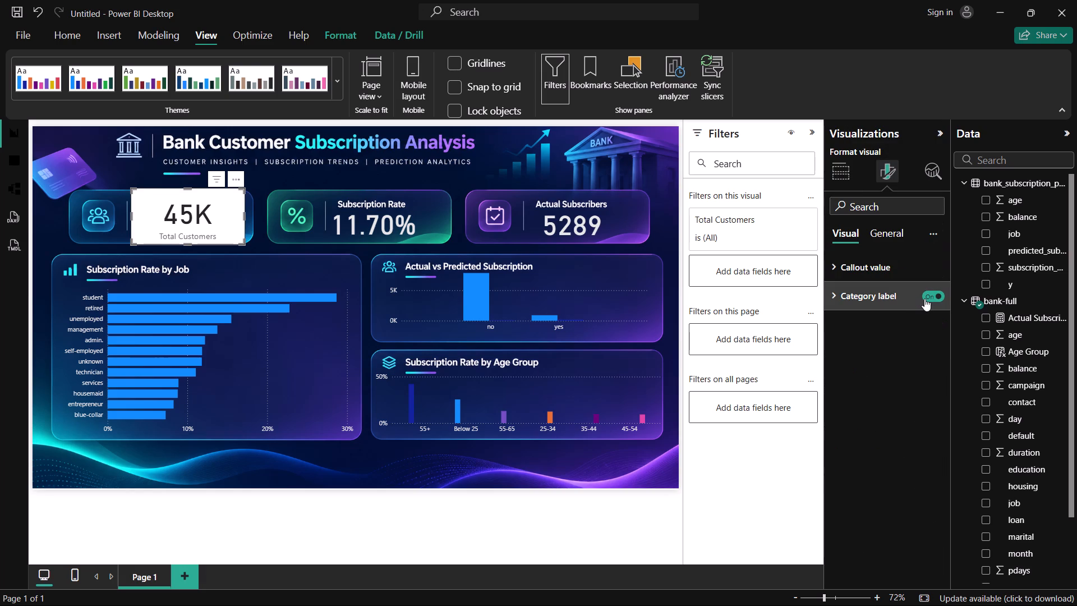
{"action": "left_click", "coordinate": [924, 299]}
{"action": "left_click", "coordinate": [886, 232]}
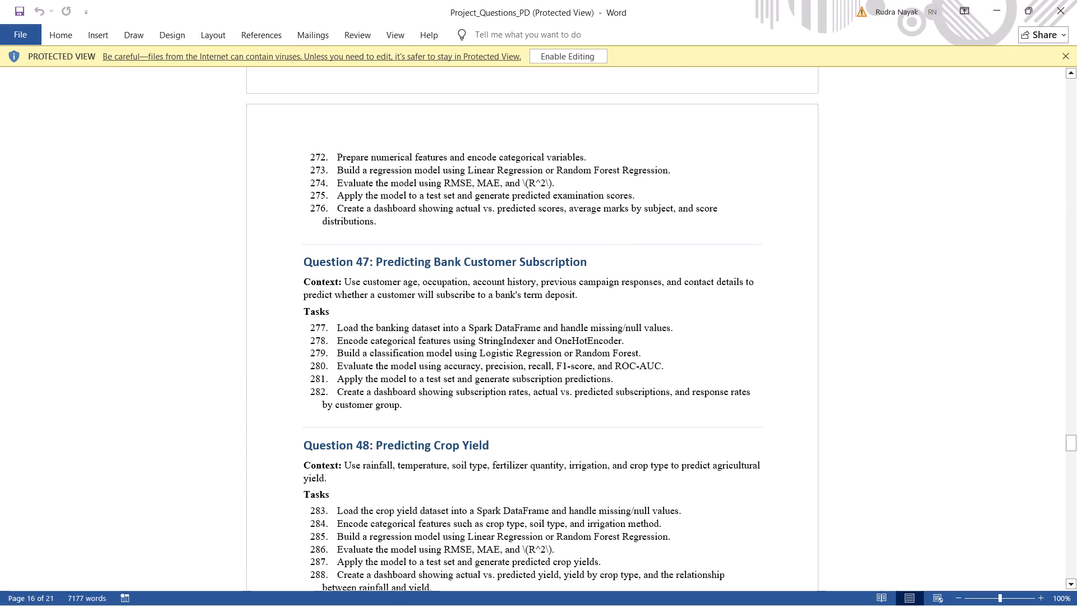
Switch to Word and look through the project questions and the question index in the Project_Questions_PD document.
{"action": "scroll", "coordinate": [988, 269], "scroll_direction": "up", "scroll_amount": 11}
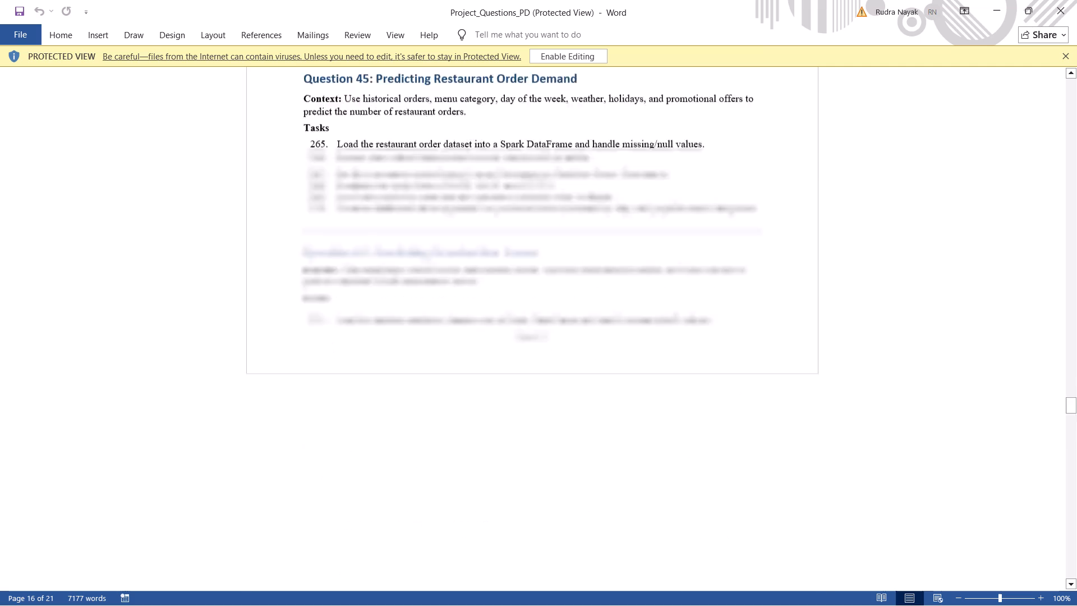
{"action": "scroll", "coordinate": [988, 269], "scroll_direction": "up", "scroll_amount": 20}
{"action": "scroll", "coordinate": [988, 269], "scroll_direction": "up", "scroll_amount": 20}
{"action": "scroll", "coordinate": [988, 269], "scroll_direction": "up", "scroll_amount": 18}
{"action": "scroll", "coordinate": [988, 269], "scroll_direction": "up", "scroll_amount": 7}
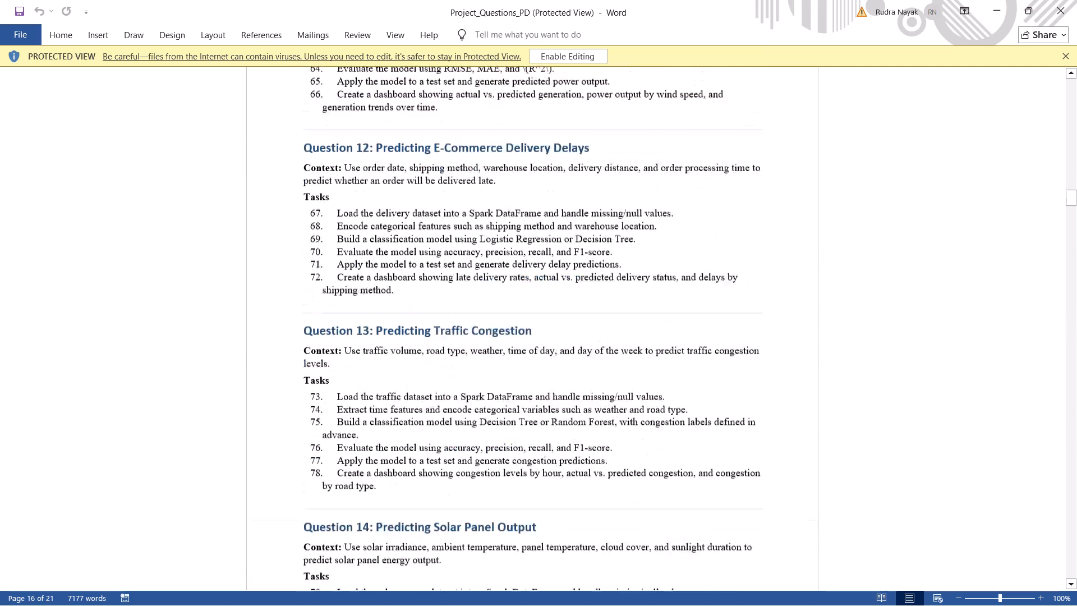
{"action": "scroll", "coordinate": [988, 269], "scroll_direction": "up", "scroll_amount": 13}
{"action": "scroll", "coordinate": [1076, 357], "scroll_direction": "up", "scroll_amount": 2}
{"action": "scroll", "coordinate": [975, 264], "scroll_direction": "down", "scroll_amount": 2}
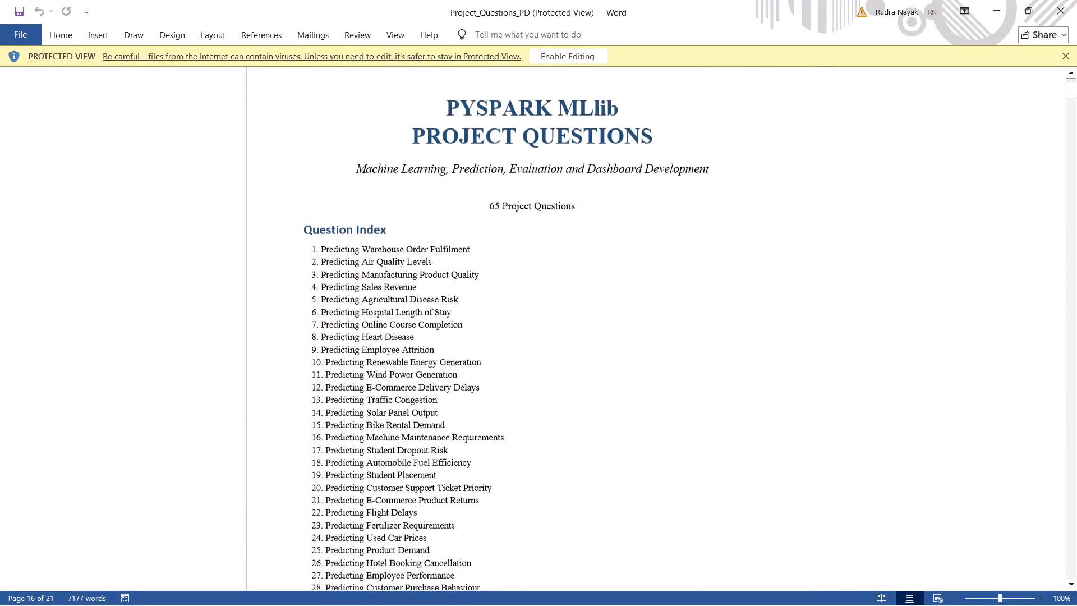
{"action": "scroll", "coordinate": [975, 264], "scroll_direction": "down", "scroll_amount": 1}
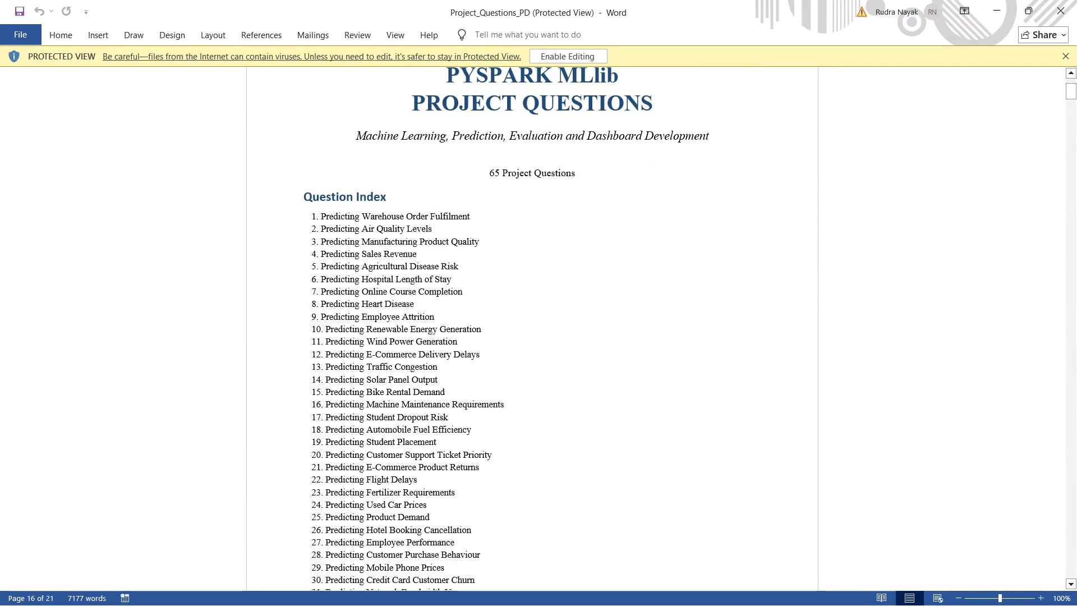
{"action": "scroll", "coordinate": [435, 475], "scroll_direction": "down", "scroll_amount": 1}
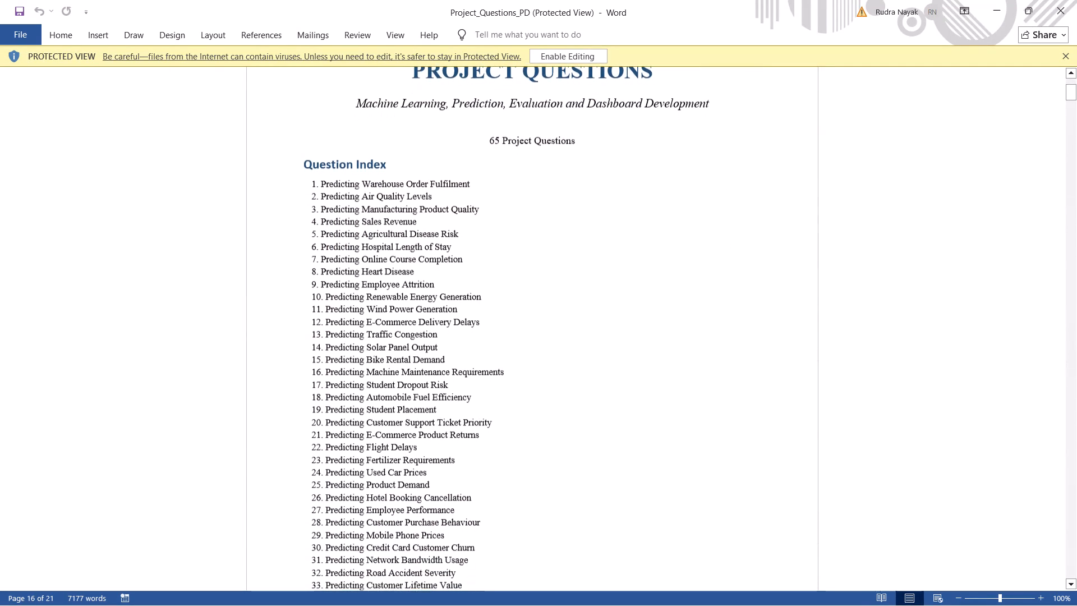
{"action": "scroll", "coordinate": [435, 475], "scroll_direction": "down", "scroll_amount": 7}
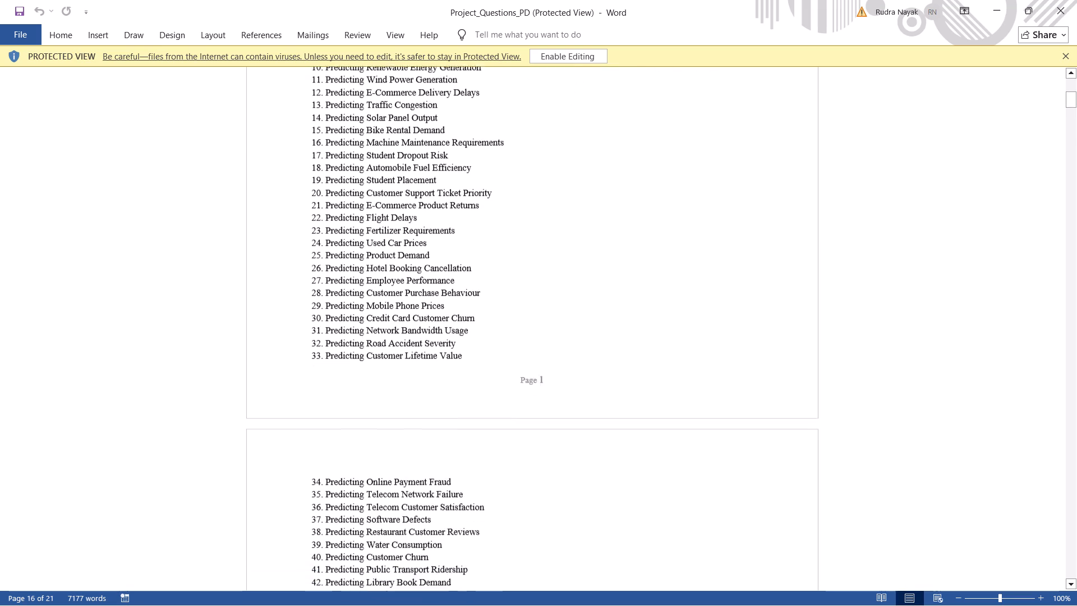
{"action": "scroll", "coordinate": [435, 475], "scroll_direction": "down", "scroll_amount": 1}
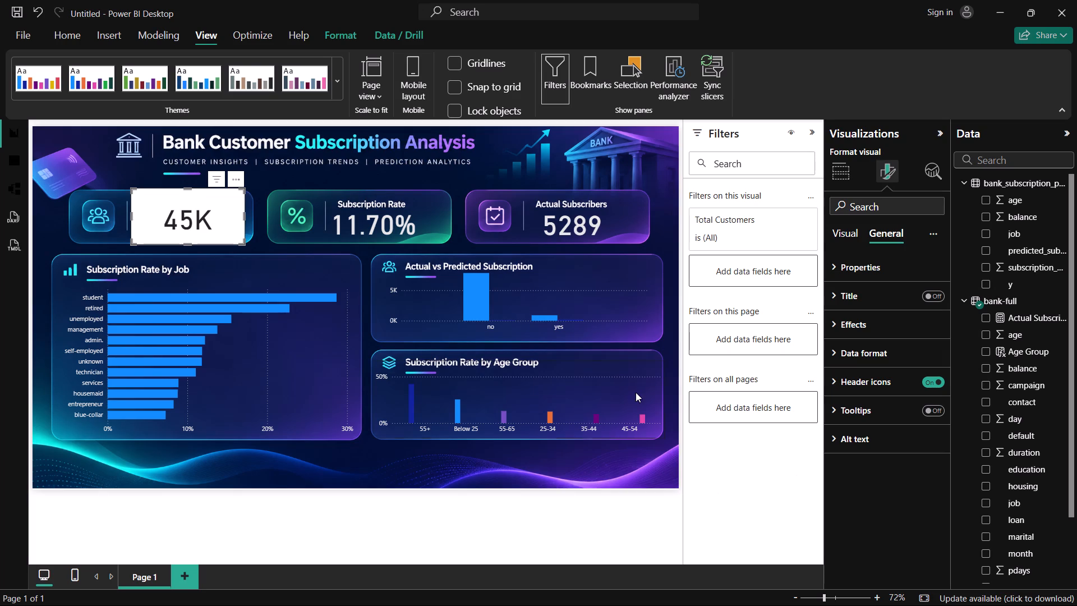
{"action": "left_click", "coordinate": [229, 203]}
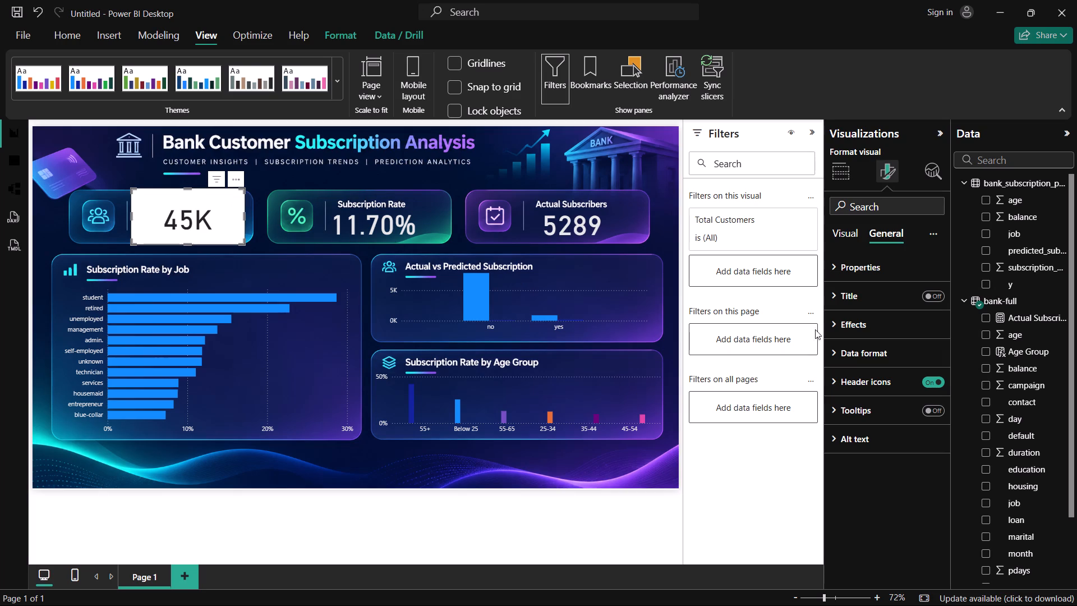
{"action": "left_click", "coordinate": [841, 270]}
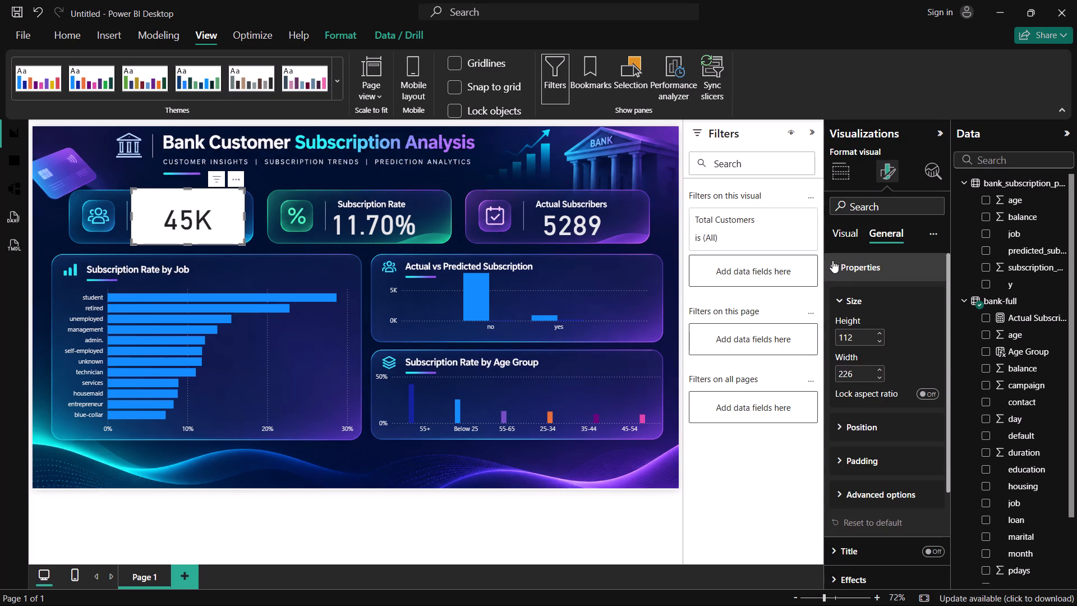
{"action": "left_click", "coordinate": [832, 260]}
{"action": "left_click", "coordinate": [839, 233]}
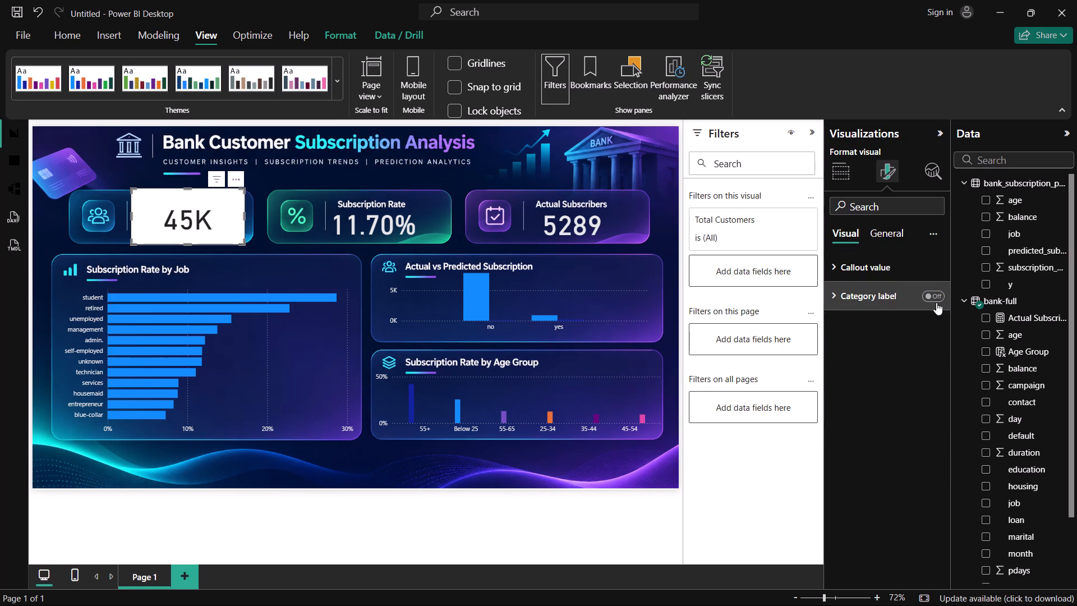
Set the Total Customers card's callout value colour to the recently used light grey.
{"action": "left_click", "coordinate": [858, 267]}
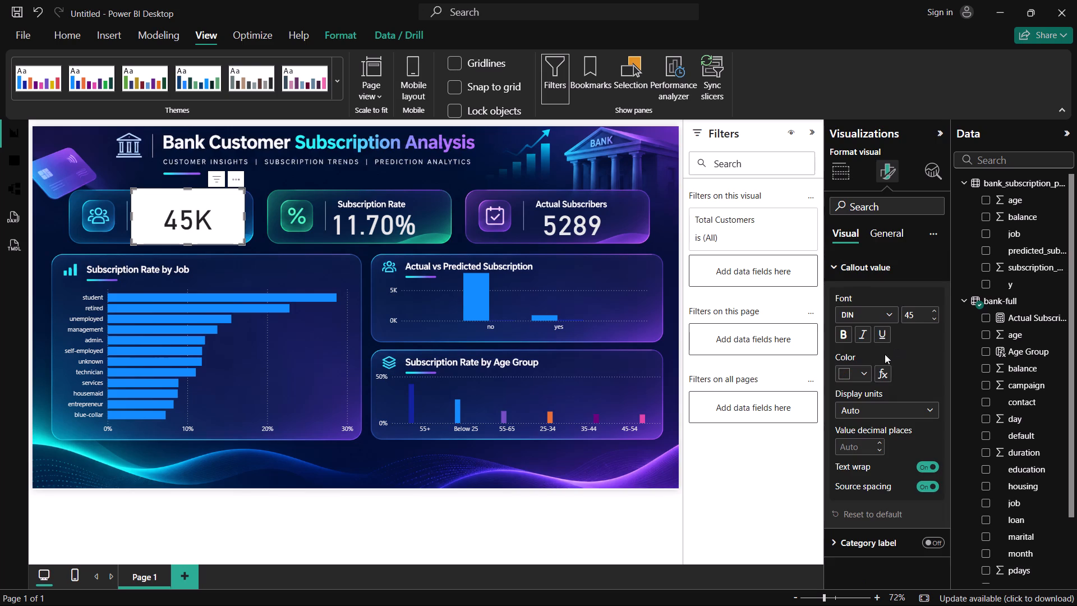
{"action": "left_click", "coordinate": [846, 372]}
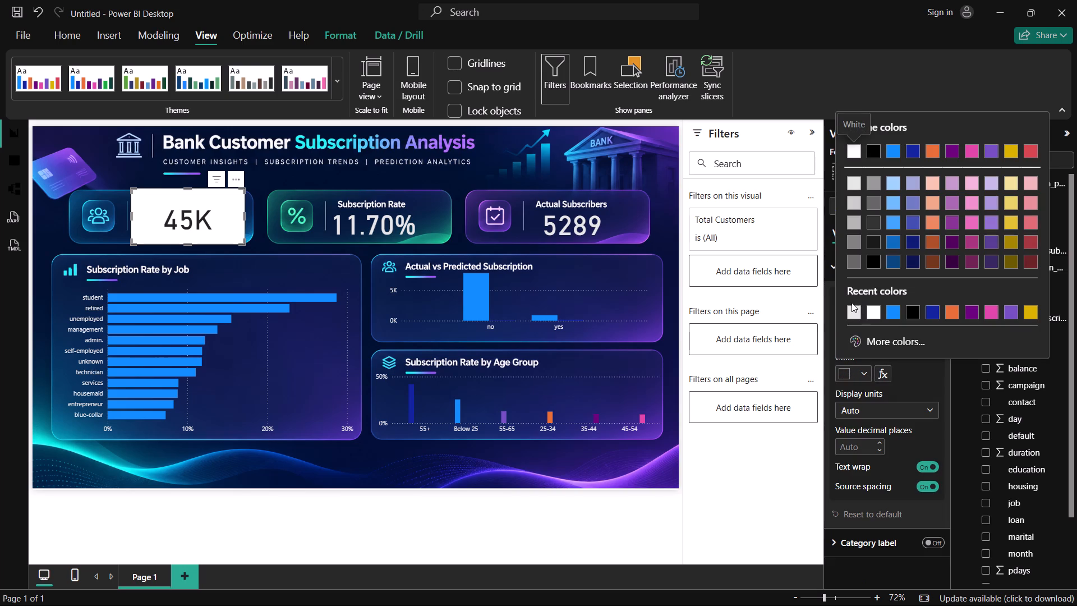
{"action": "left_click", "coordinate": [853, 313]}
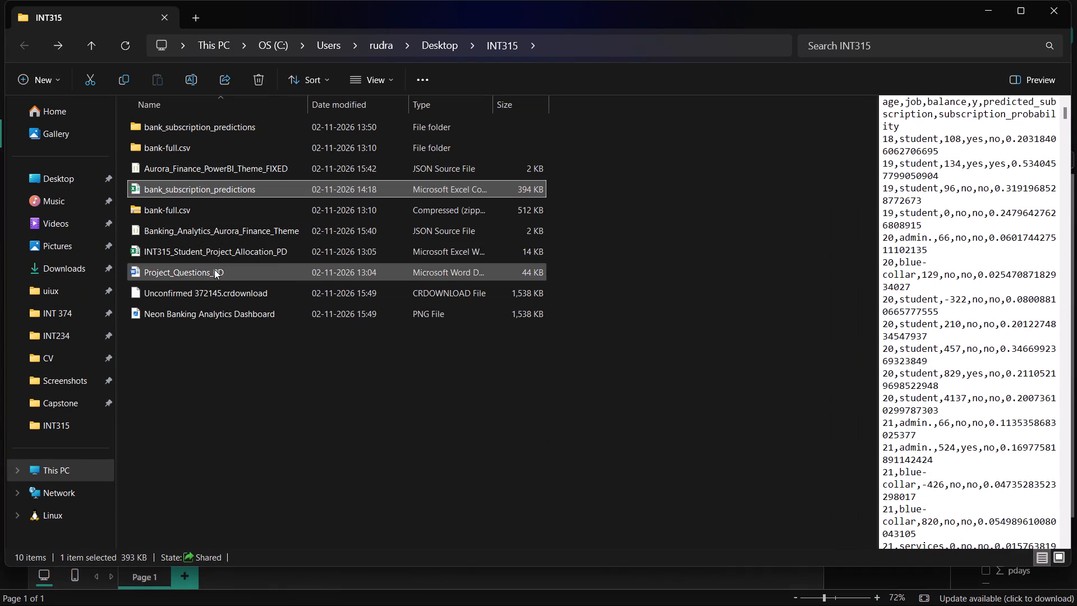
Open the INT315_Student_Project_Allocation_PD workbook from the INT315 folder in Excel and look through the Student Allocation list.
{"action": "double_click", "coordinate": [200, 252]}
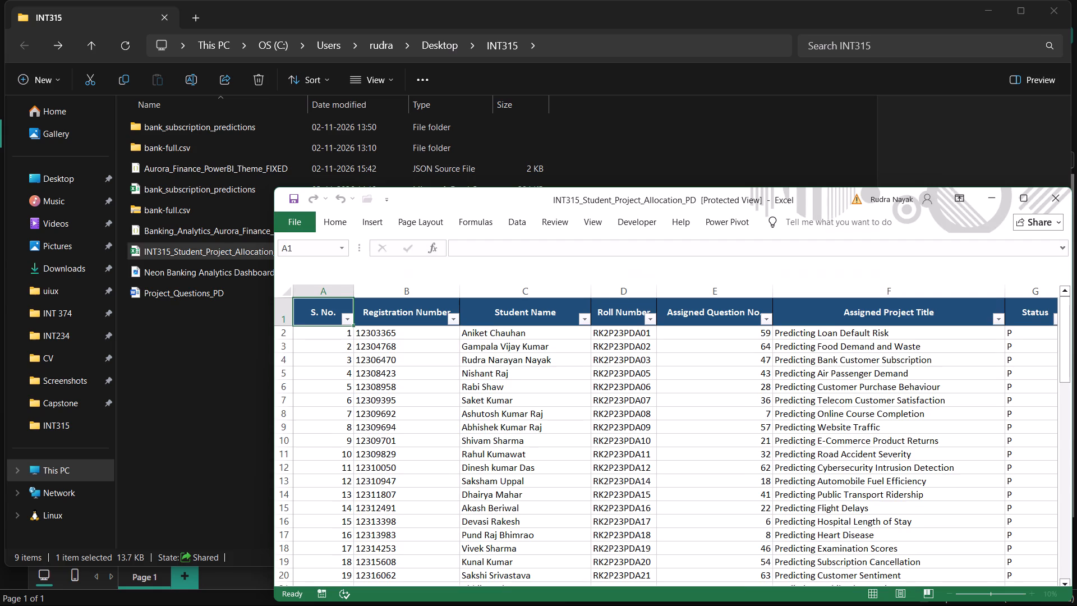
{"action": "left_click_drag", "start_coordinate": [640, 198], "coordinate": [599, 171]}
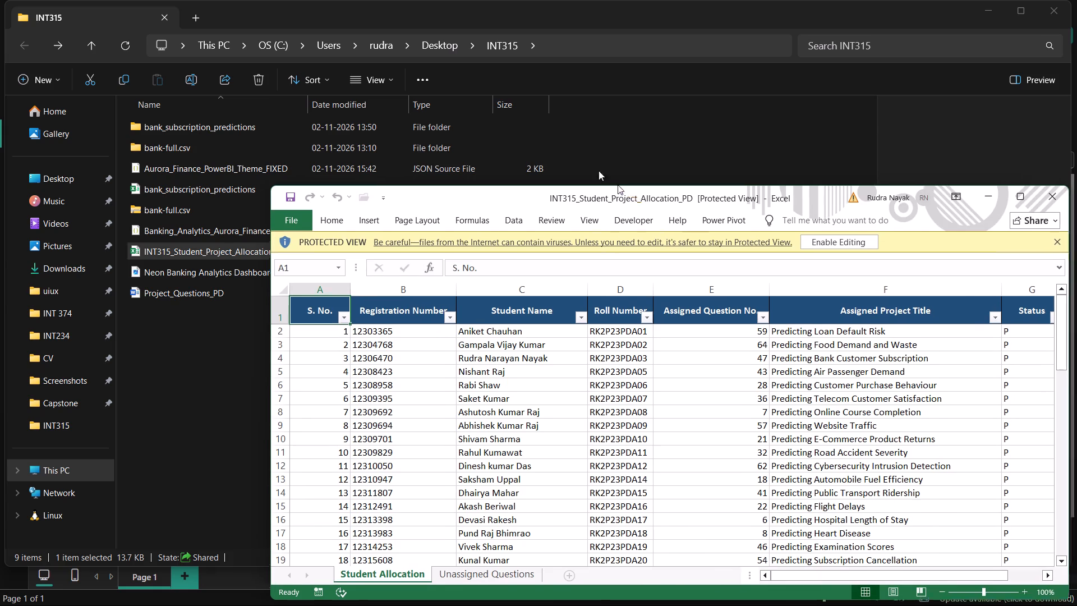
{"action": "left_click_drag", "start_coordinate": [599, 171], "coordinate": [522, 98]}
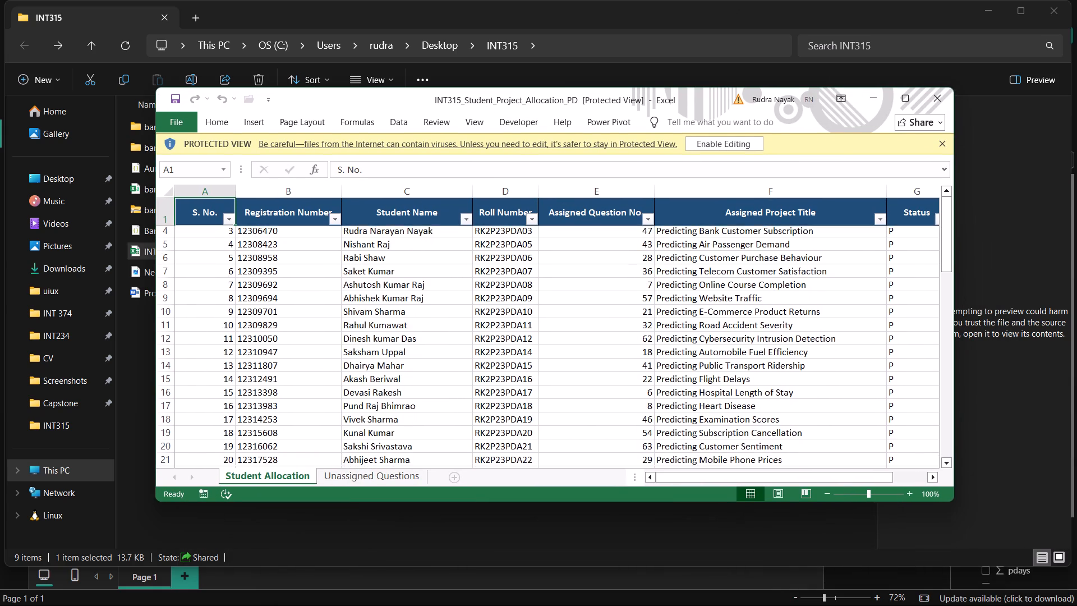
{"action": "scroll", "coordinate": [558, 364], "scroll_direction": "down", "scroll_amount": 6}
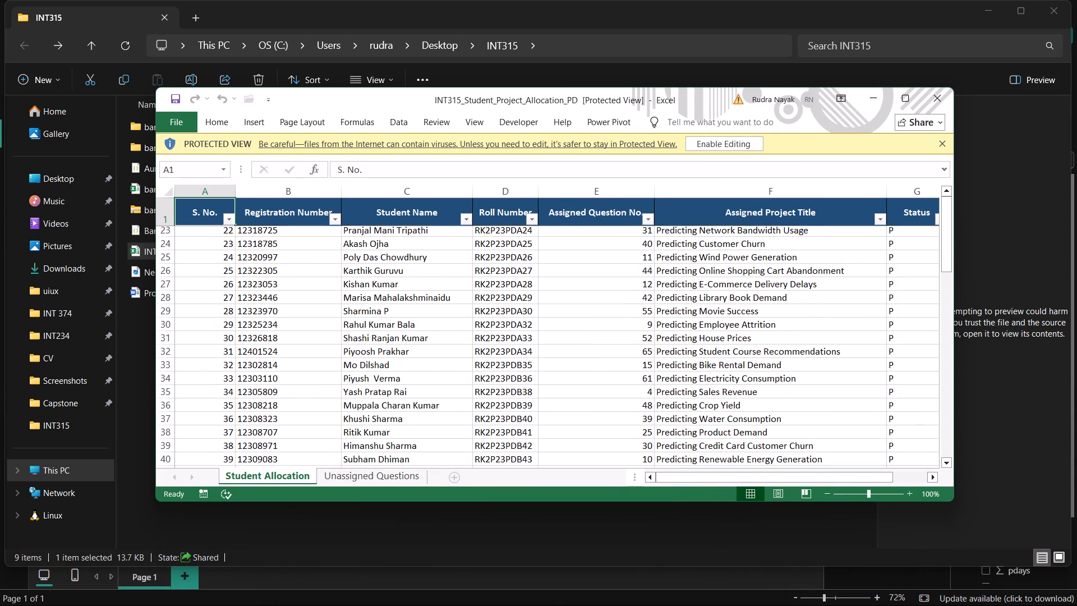
{"action": "scroll", "coordinate": [558, 364], "scroll_direction": "down", "scroll_amount": 1}
Search the Student Allocation sheet for 36 and close the search dialog.
{"action": "left_click", "coordinate": [558, 364]}
{"action": "key", "text": "ctrl+f"}
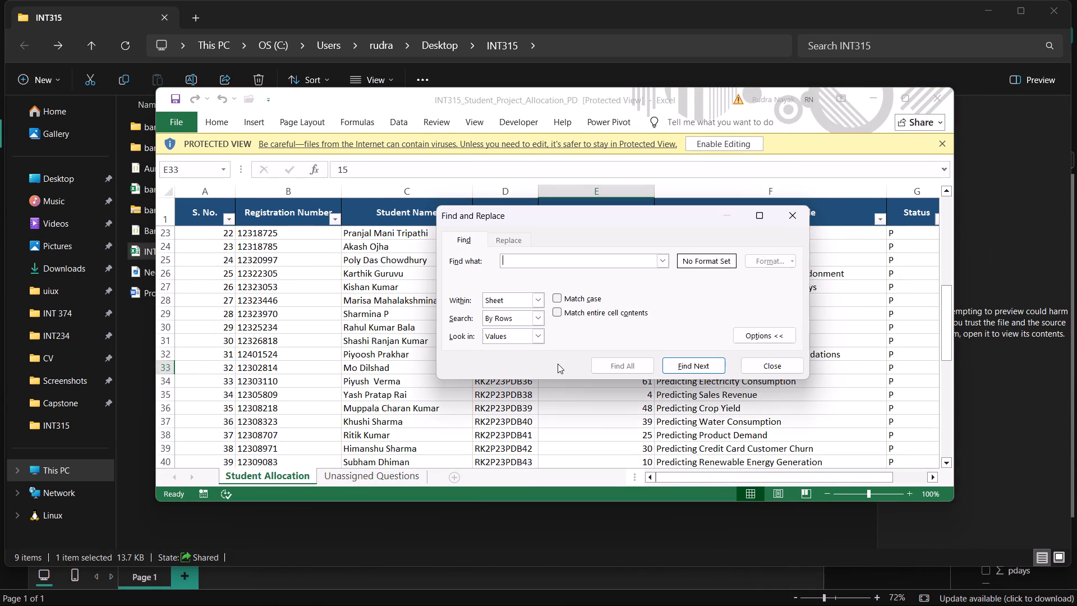
{"action": "type", "text": "36"}
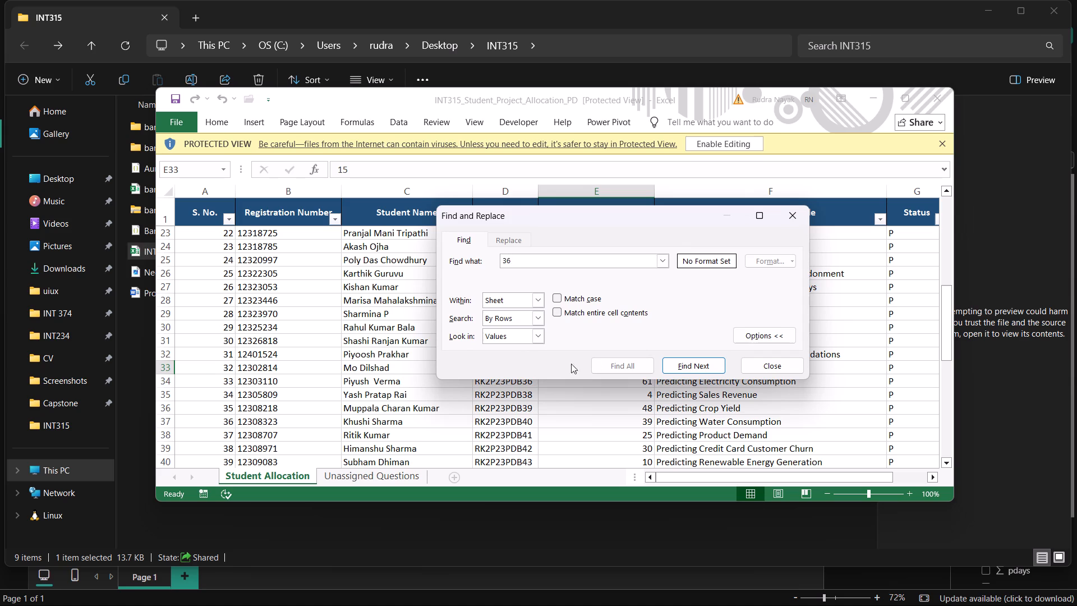
{"action": "left_click", "coordinate": [672, 359]}
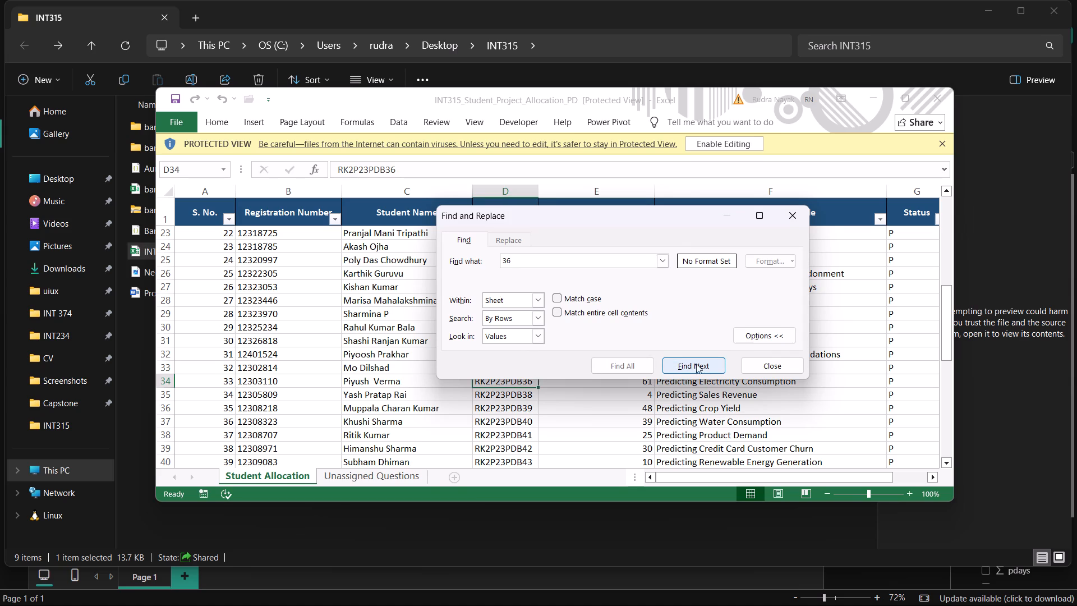
{"action": "left_click", "coordinate": [792, 218]}
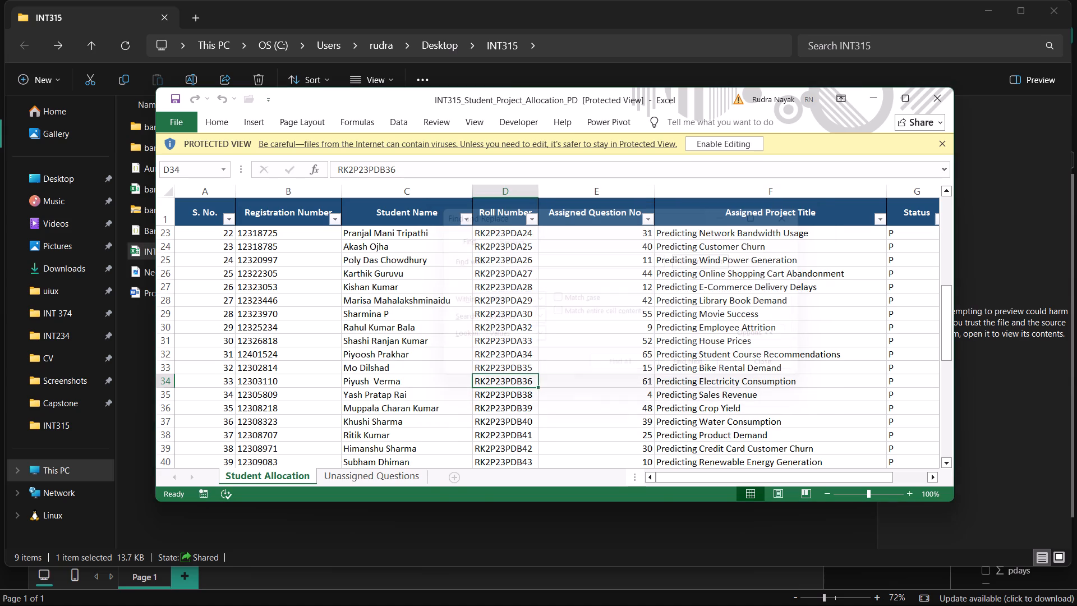
Look further down the assigned question numbers and enable editing of the workbook so the list can be filtered.
{"action": "scroll", "coordinate": [664, 405], "scroll_direction": "down", "scroll_amount": 4}
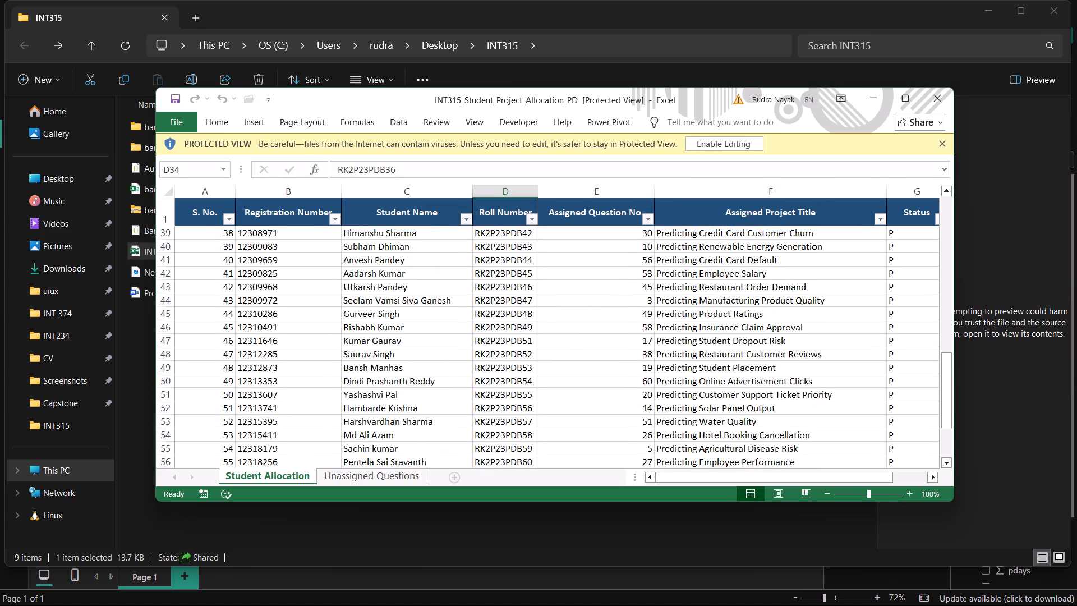
{"action": "scroll", "coordinate": [664, 405], "scroll_direction": "down", "scroll_amount": 1}
{"action": "left_click", "coordinate": [625, 364]}
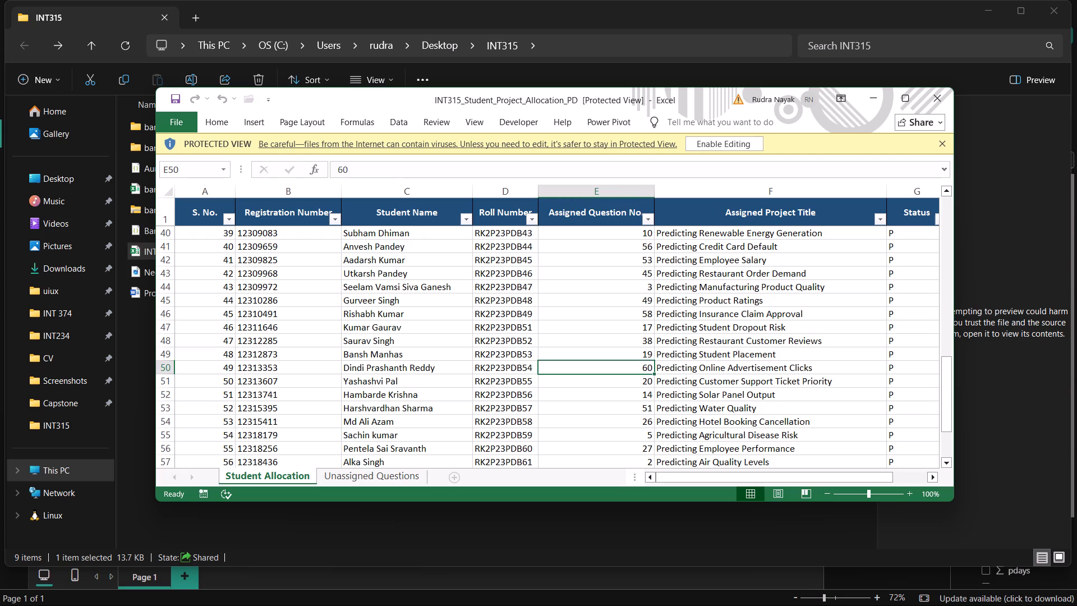
{"action": "left_click", "coordinate": [647, 224]}
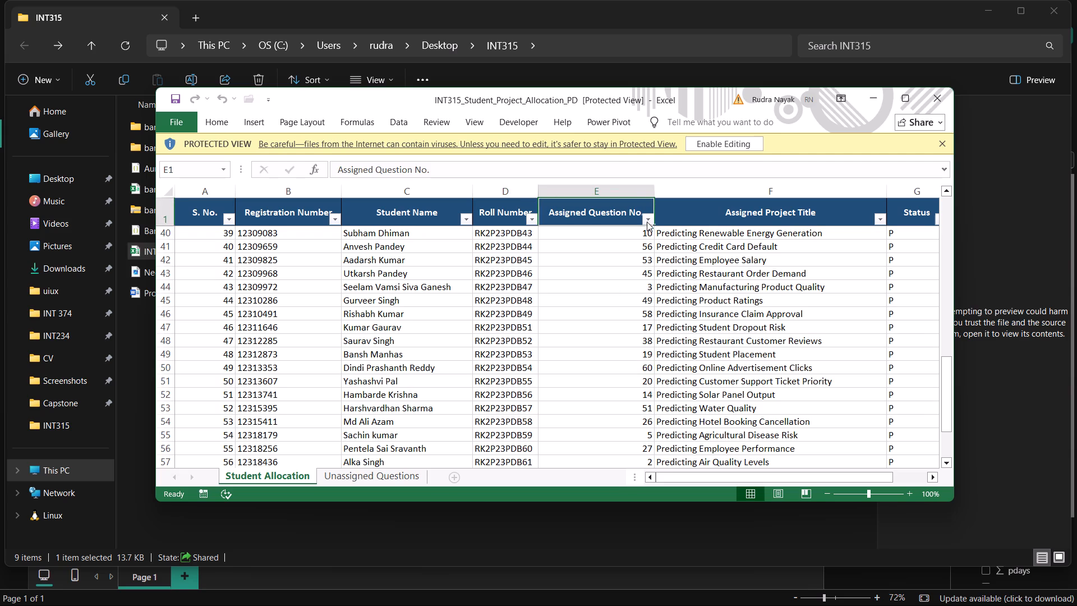
{"action": "left_click", "coordinate": [647, 221]}
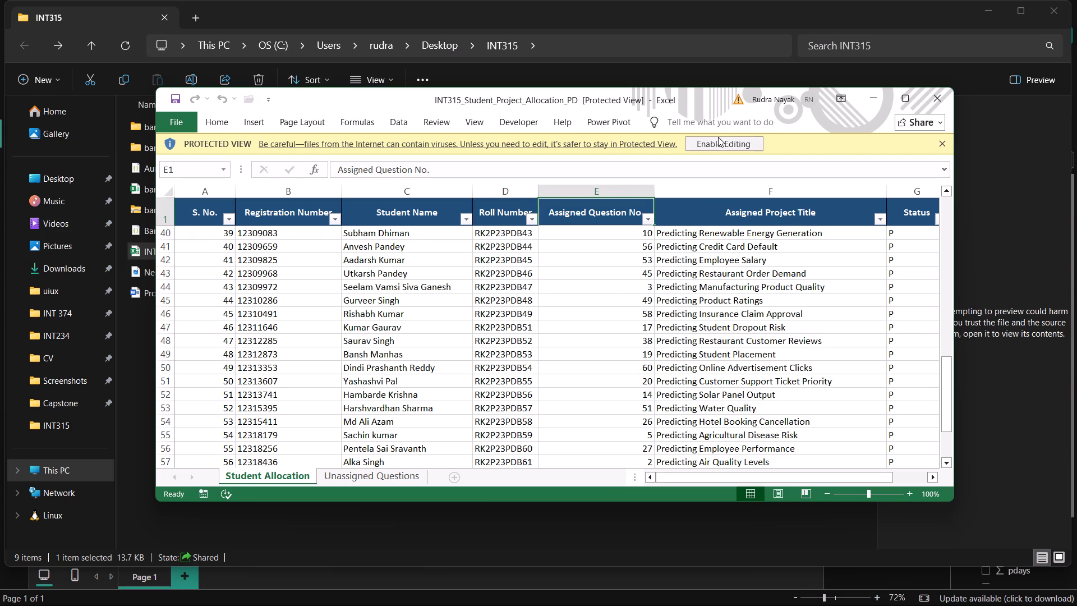
{"action": "left_click", "coordinate": [717, 141]}
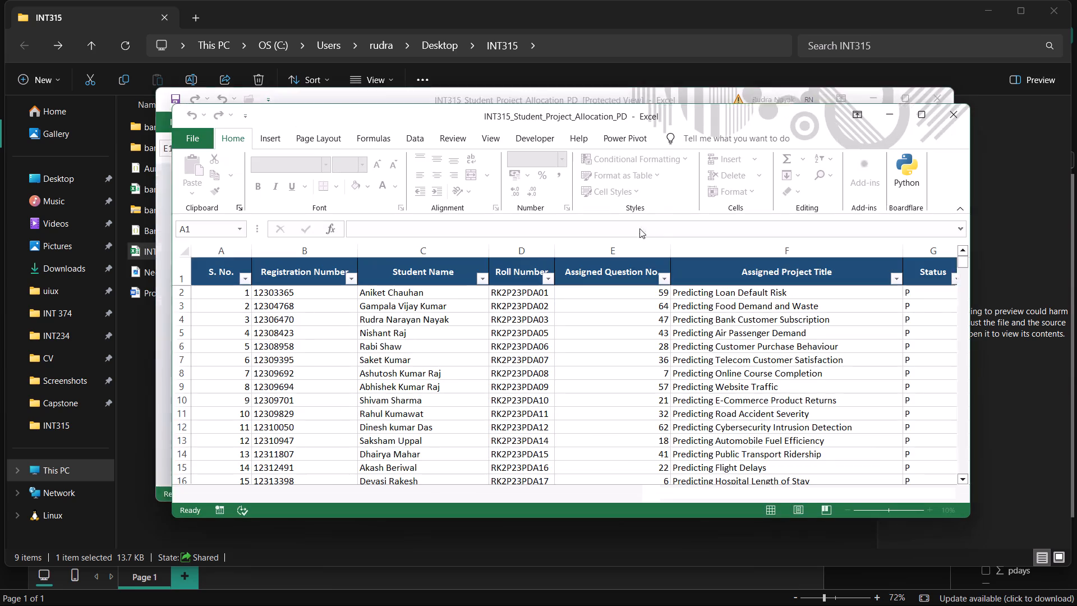
Filter the Assigned Question No. column to show only 36, check the matching row, and close the workbook without saving.
{"action": "left_click", "coordinate": [663, 274]}
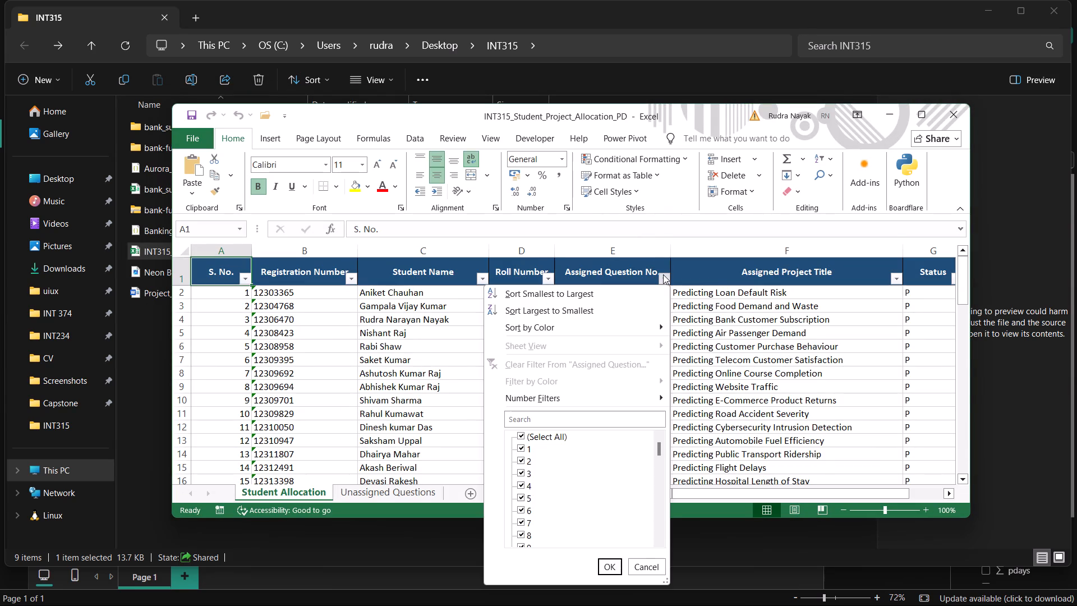
{"action": "left_click", "coordinate": [713, 268]}
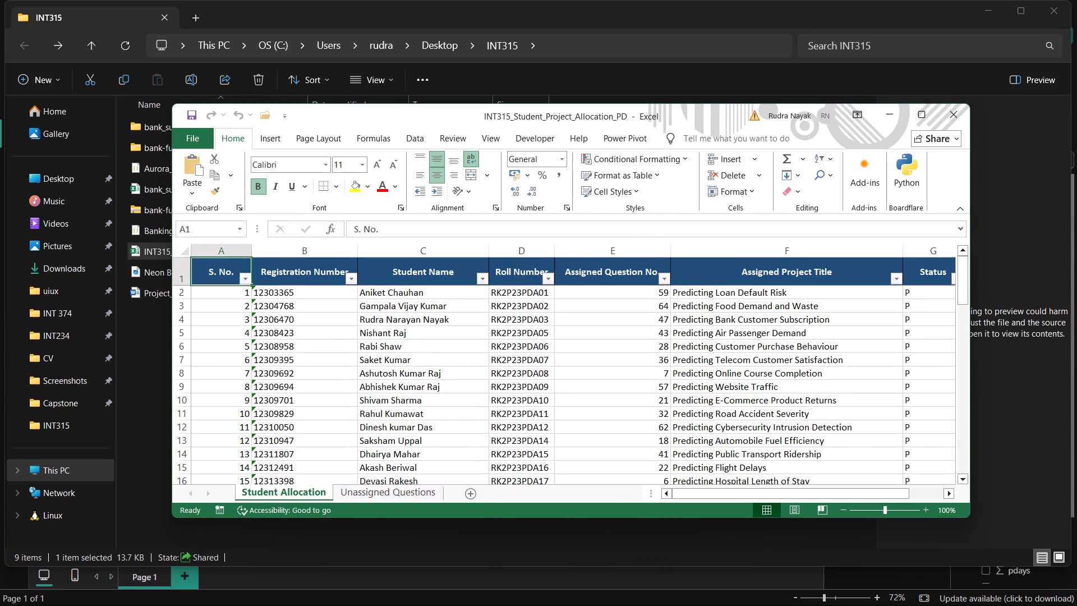
{"action": "scroll", "coordinate": [610, 342], "scroll_direction": "up", "scroll_amount": 4}
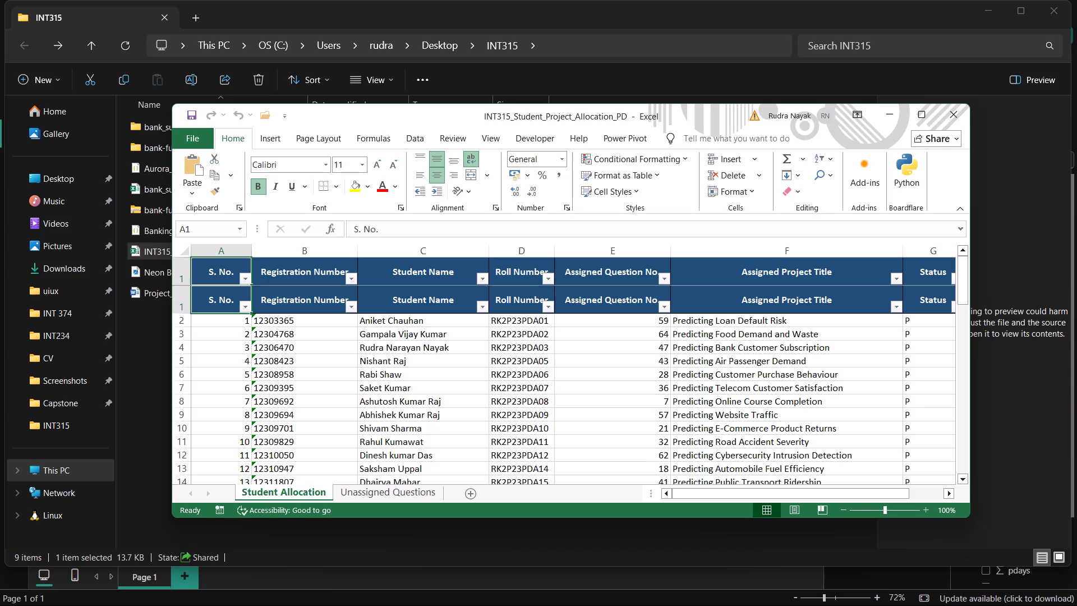
{"action": "left_click", "coordinate": [174, 359]}
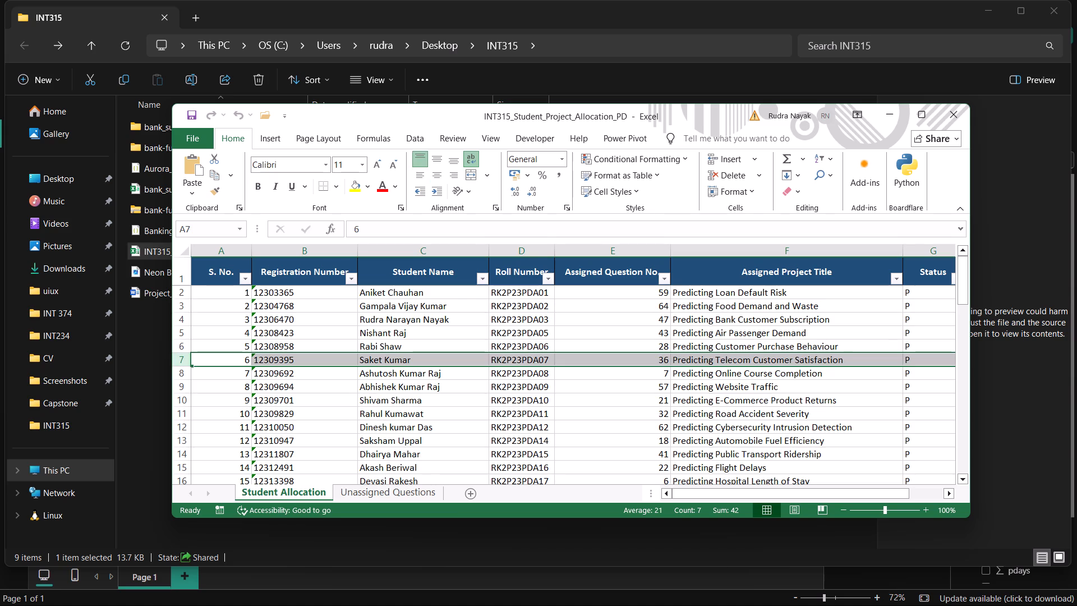
{"action": "left_click", "coordinate": [665, 279]}
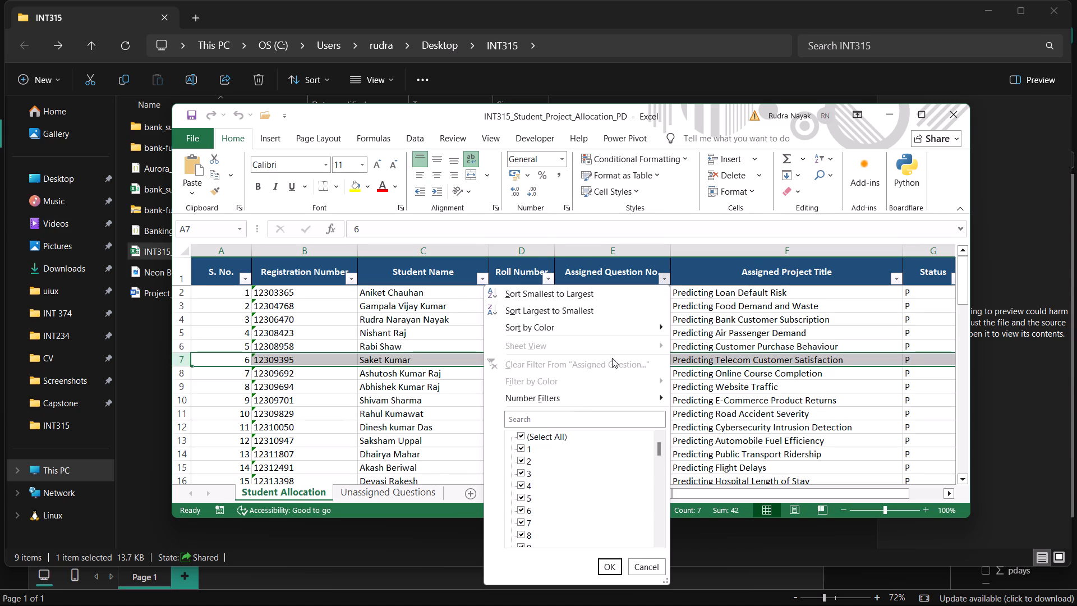
{"action": "left_click", "coordinate": [521, 439]}
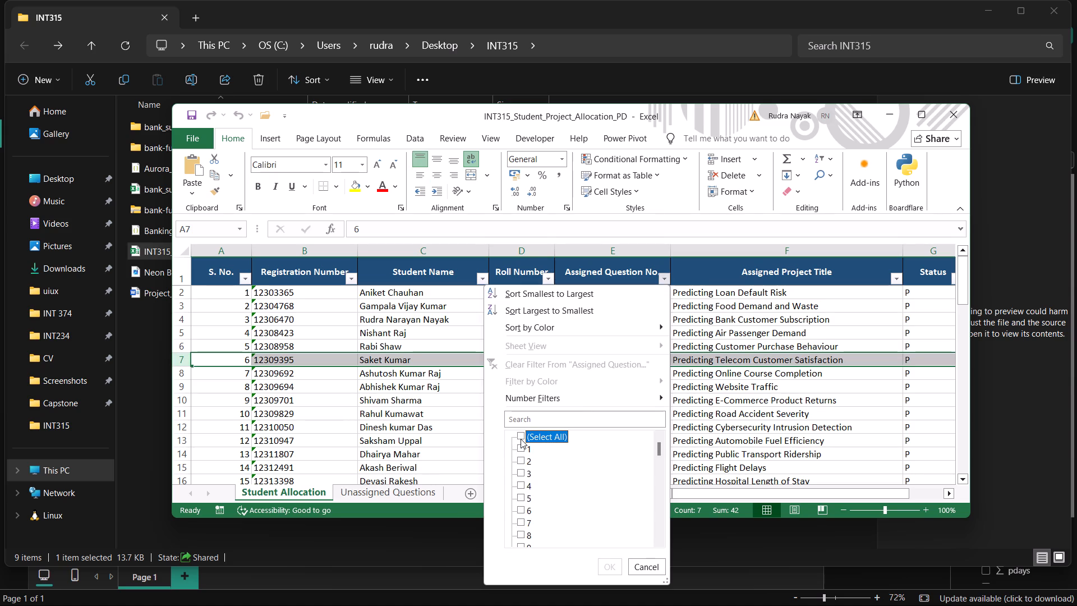
{"action": "scroll", "coordinate": [536, 494], "scroll_direction": "down", "scroll_amount": 5}
{"action": "scroll", "coordinate": [536, 494], "scroll_direction": "up", "scroll_amount": 1}
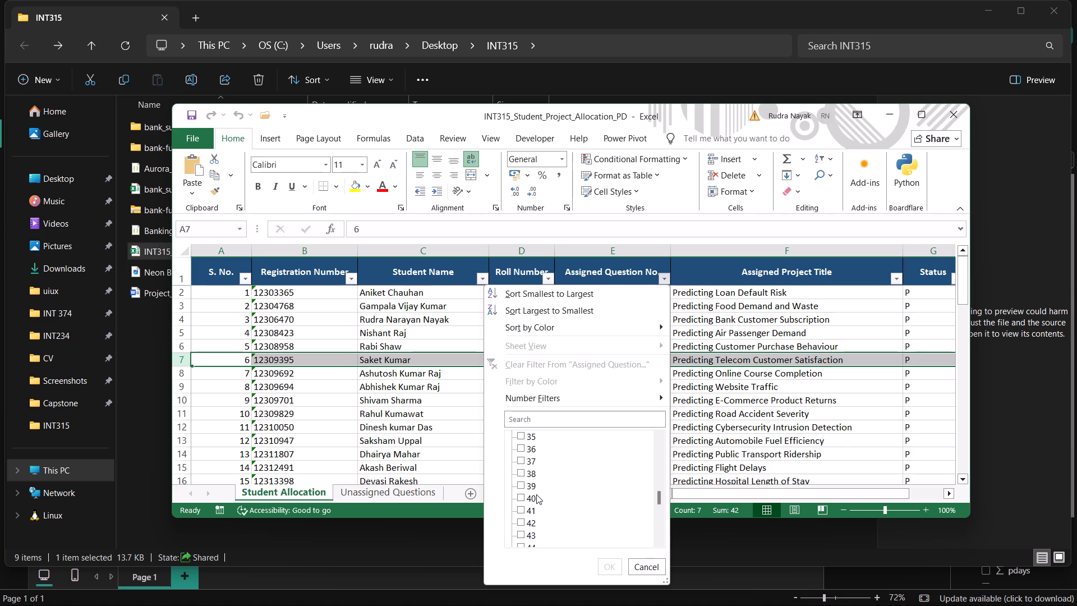
{"action": "scroll", "coordinate": [536, 494], "scroll_direction": "up", "scroll_amount": 1}
{"action": "left_click", "coordinate": [521, 448]}
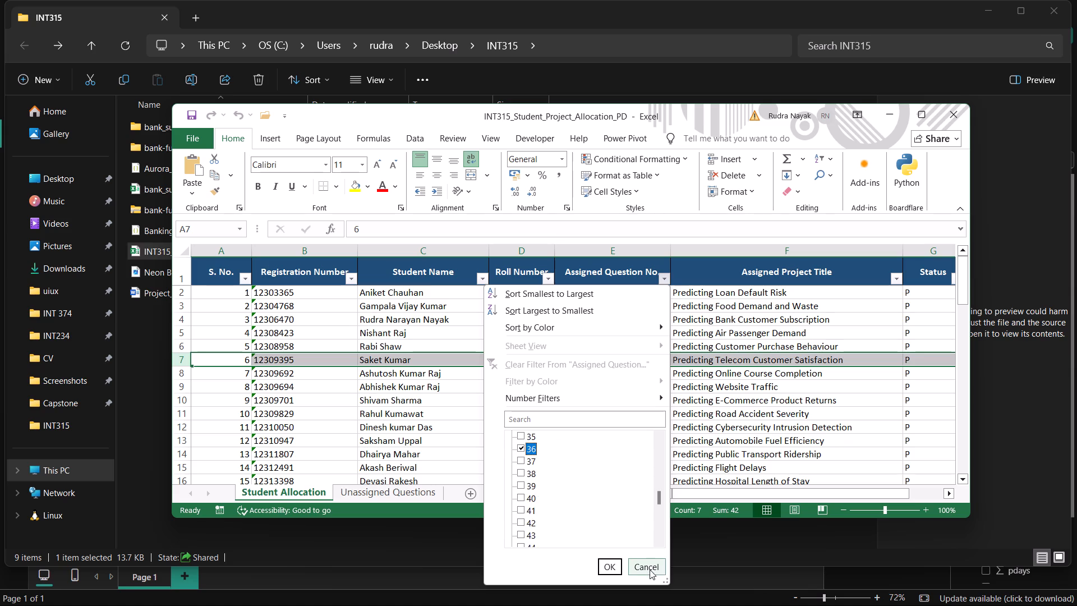
{"action": "left_click", "coordinate": [602, 564]}
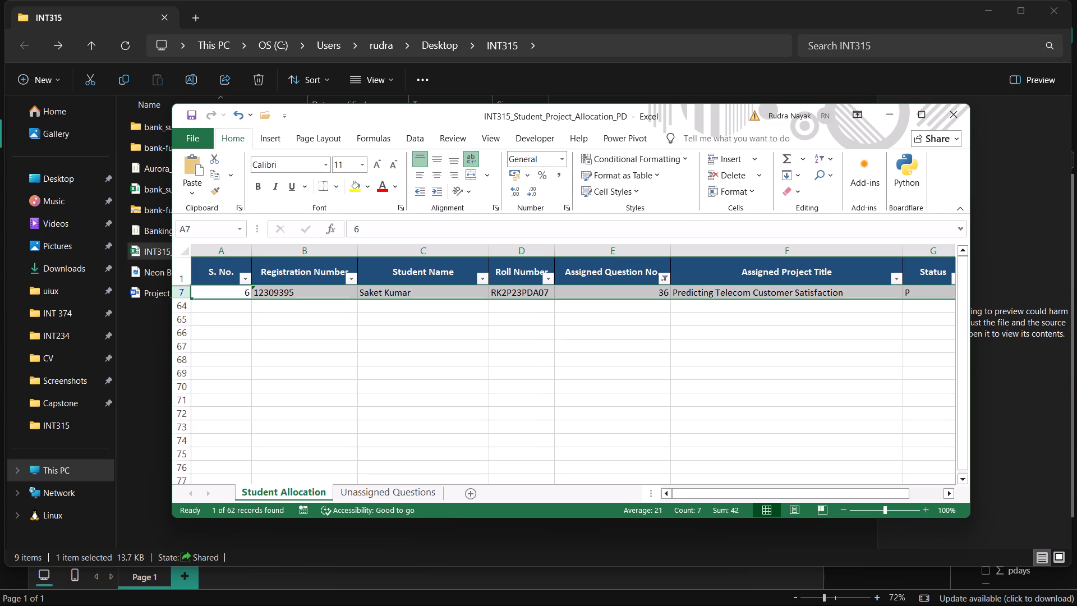
{"action": "scroll", "coordinate": [872, 376], "scroll_direction": "left", "scroll_amount": 1}
{"action": "left_click", "coordinate": [958, 114]}
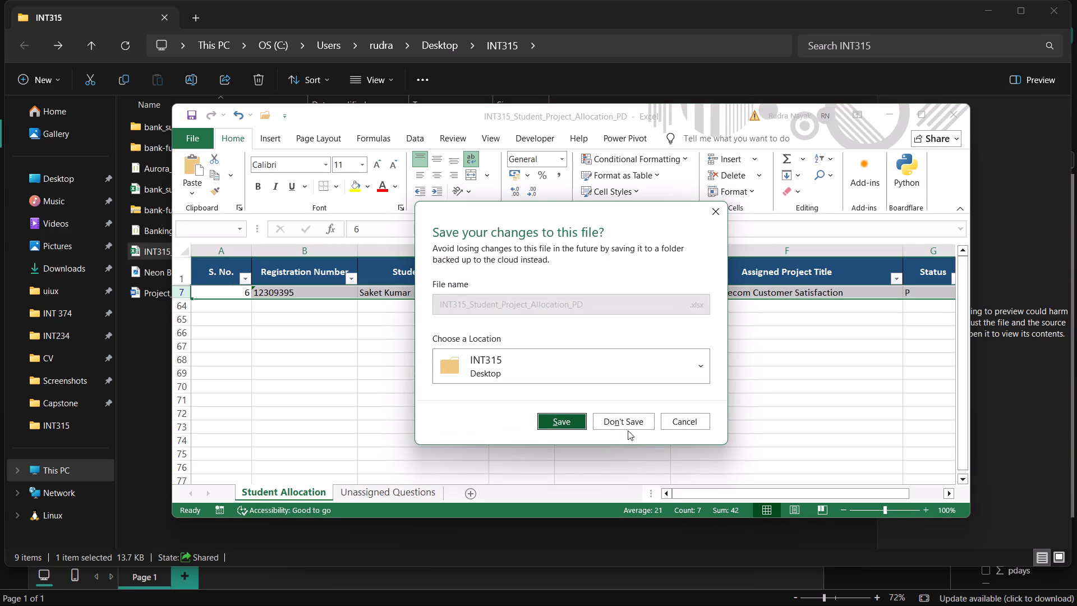
{"action": "left_click", "coordinate": [618, 421]}
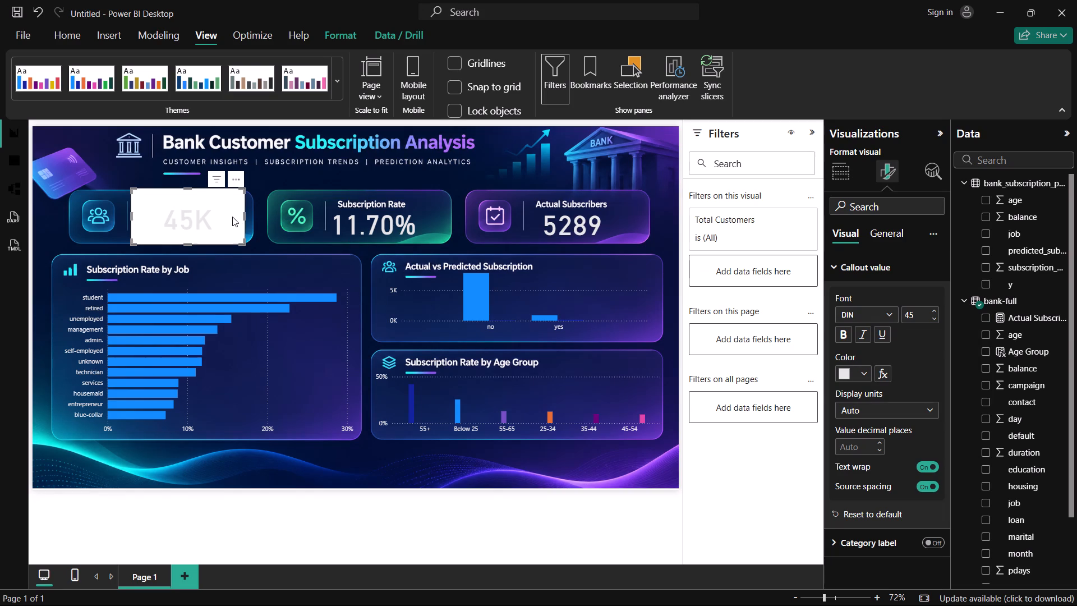
In Power BI, turn off the background of the Total Customers card.
{"action": "left_click", "coordinate": [231, 217]}
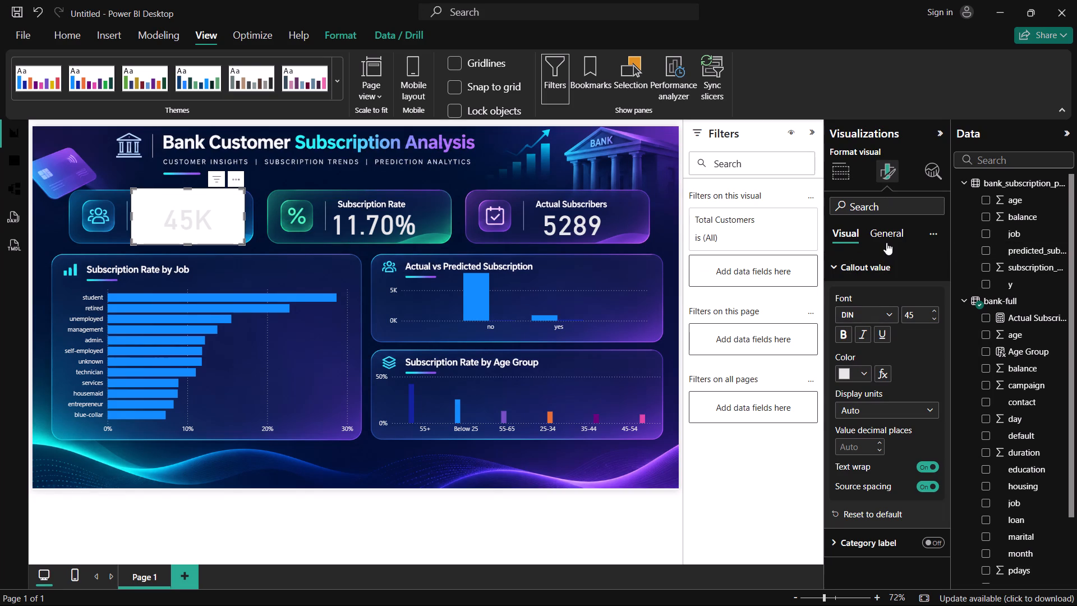
{"action": "left_click", "coordinate": [883, 234]}
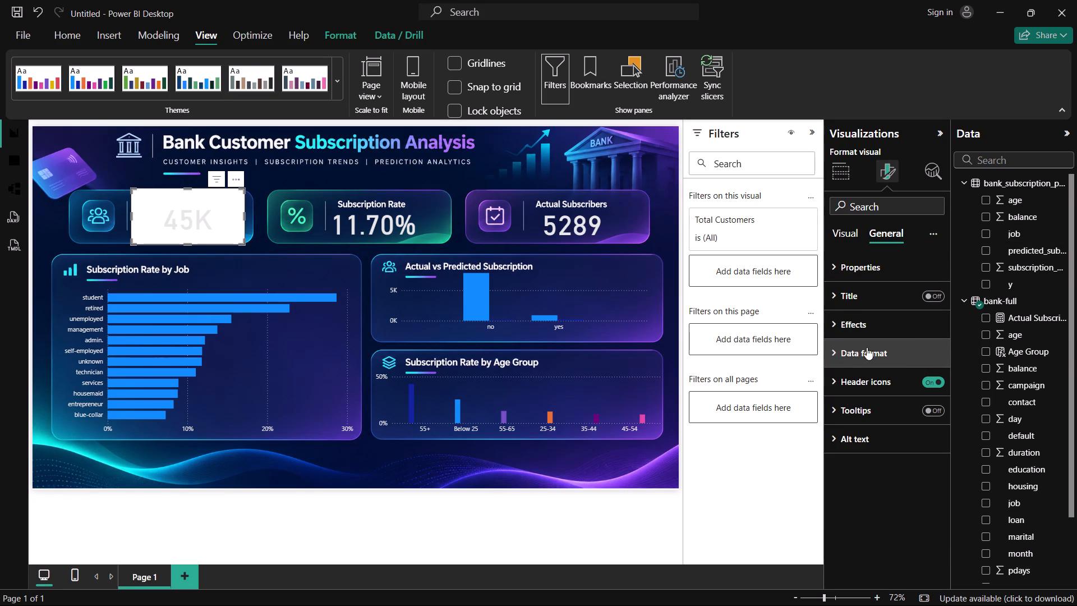
{"action": "left_click", "coordinate": [840, 330]}
{"action": "left_click", "coordinate": [927, 364]}
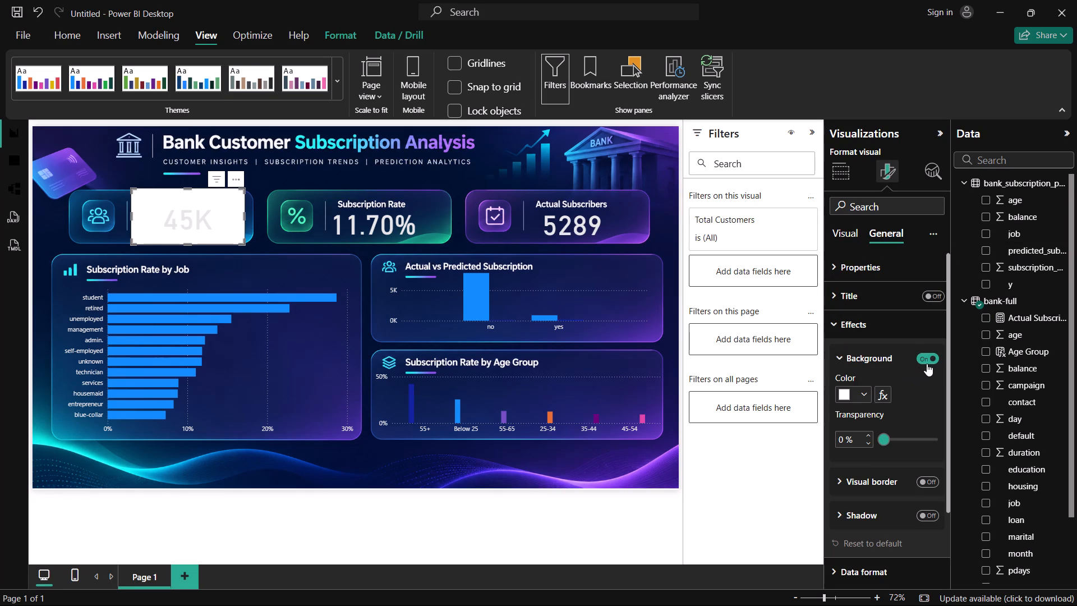
Shrink the Total Customers card slightly, position its value beneath the title in its holder, and deselect it.
{"action": "left_click_drag", "start_coordinate": [205, 219], "coordinate": [198, 226]}
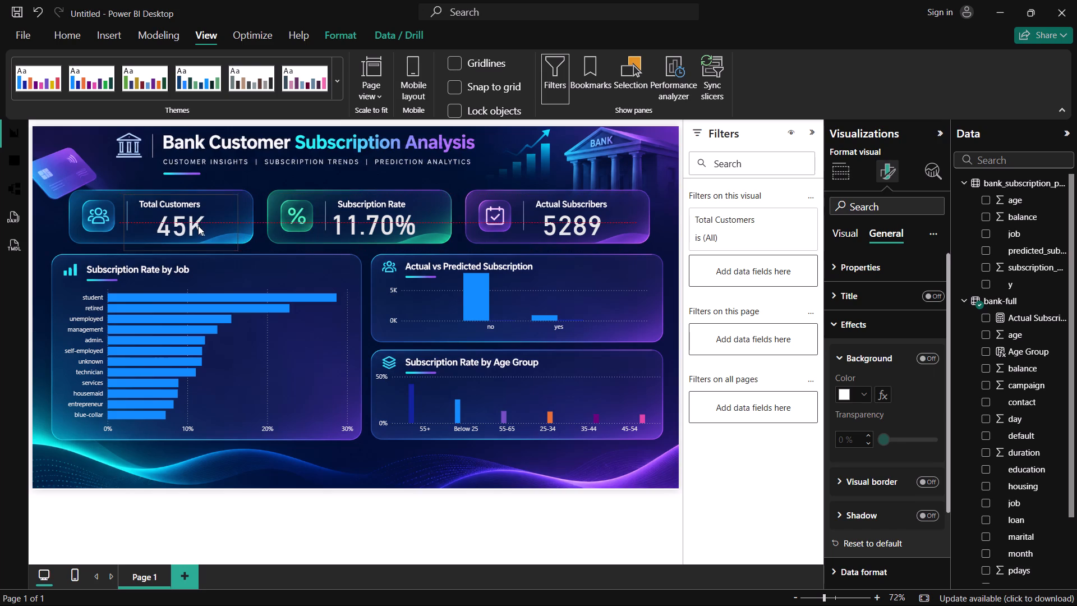
{"action": "left_click_drag", "start_coordinate": [198, 226], "coordinate": [196, 223]}
{"action": "left_click_drag", "start_coordinate": [233, 249], "coordinate": [228, 237]}
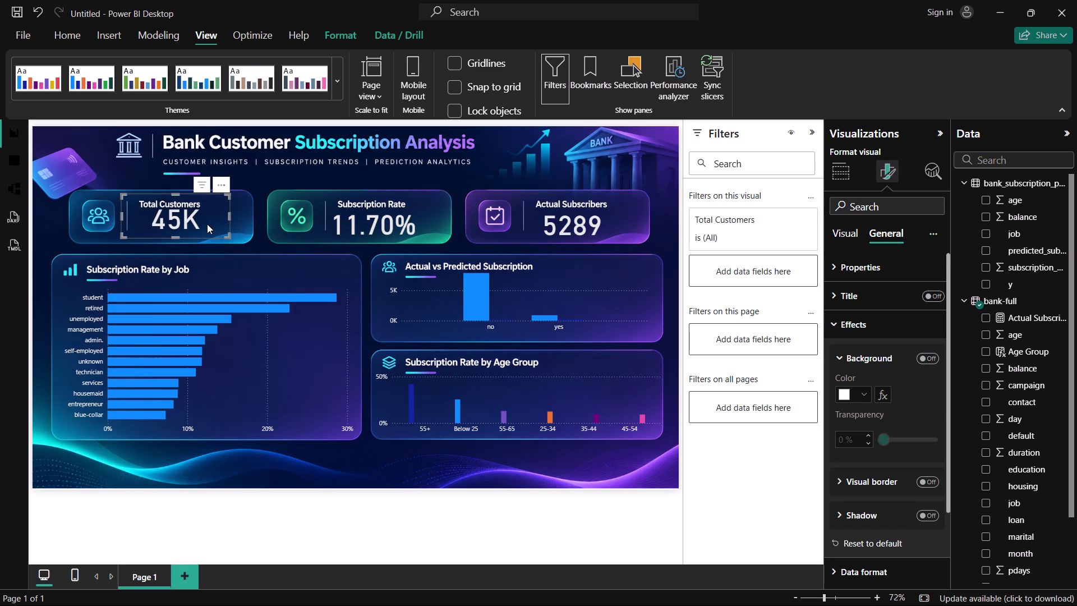
{"action": "left_click", "coordinate": [205, 223]}
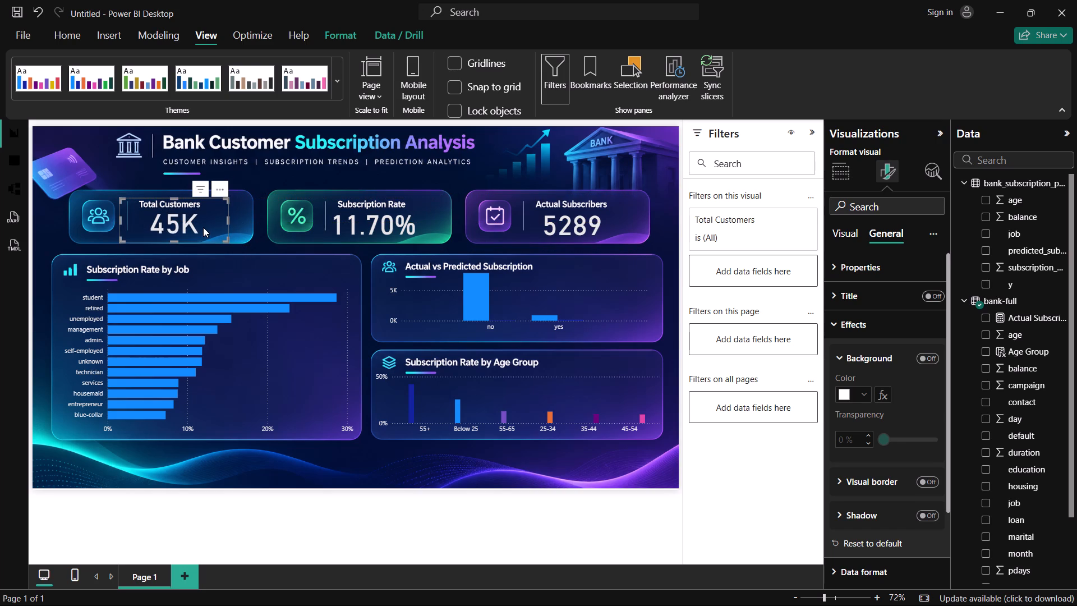
{"action": "left_click_drag", "start_coordinate": [203, 227], "coordinate": [197, 227]}
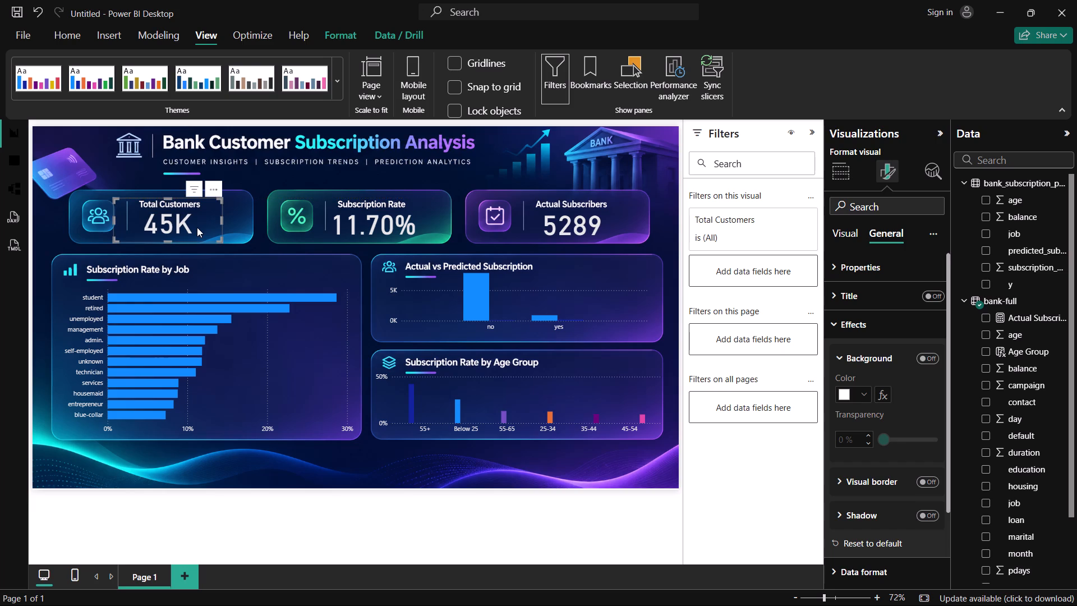
{"action": "left_click", "coordinate": [260, 178]}
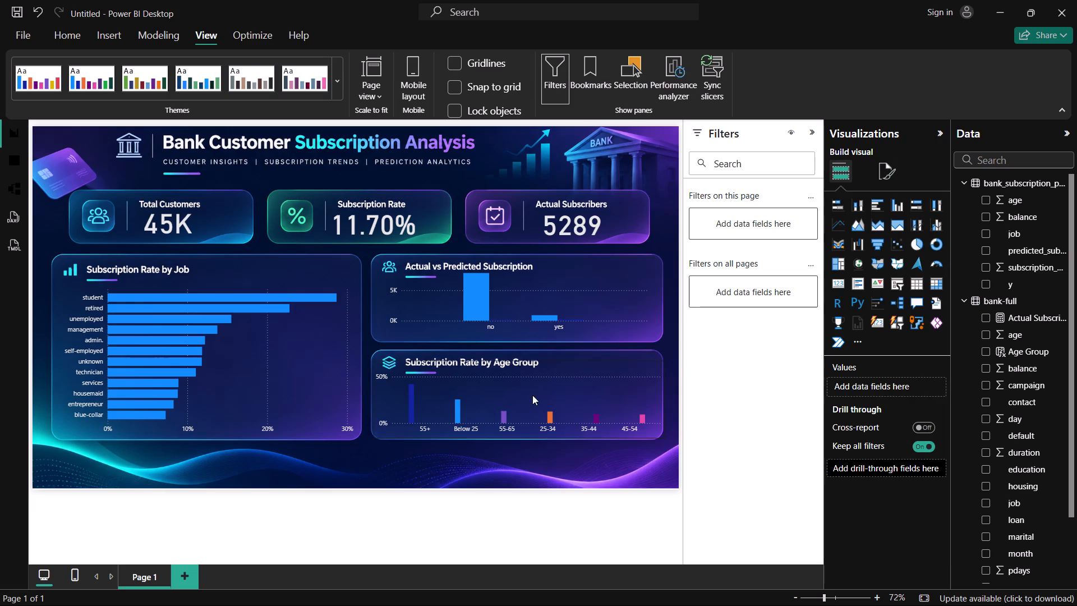